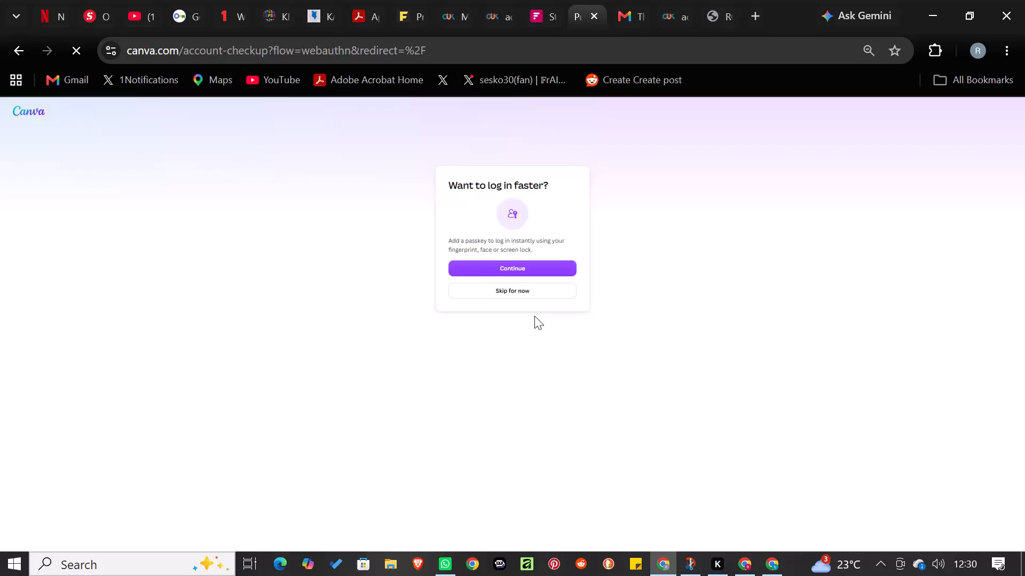
Skip the passkey setup for now and open the recent red, white and black Workplace Safety Facebook post design.
click(547, 290)
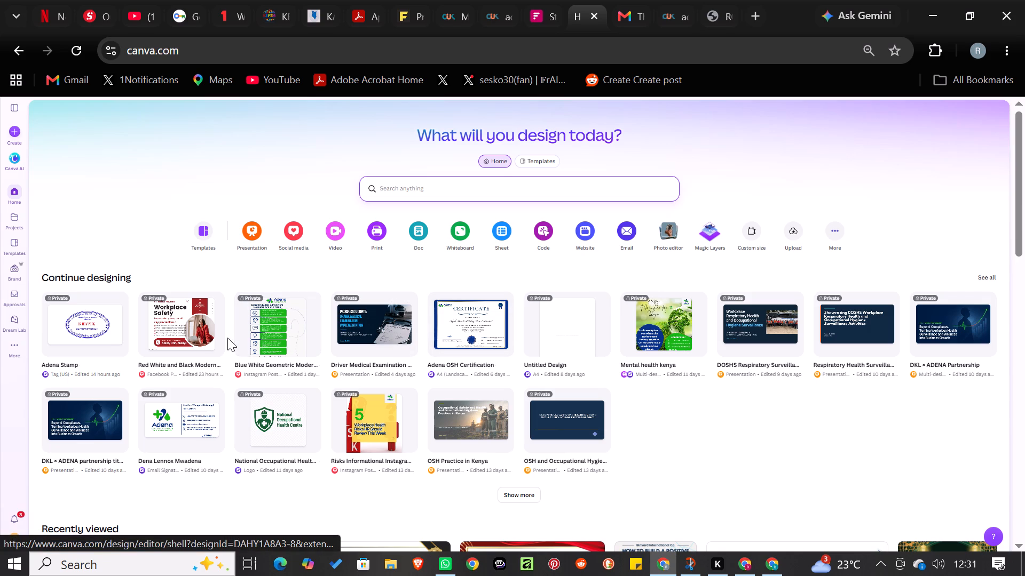
click(198, 339)
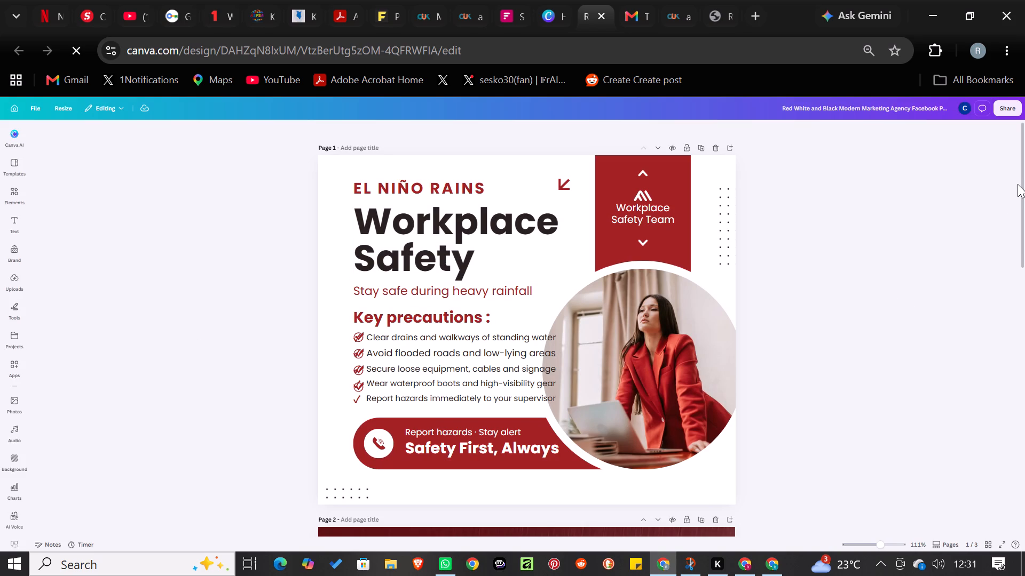
On page 3, try Open Sauce, DM Sans, Gotham and Atlante Display on the "Heavy rain ahead" paragraph, settling on the Garet font.
drag(1023, 180, 1014, 291)
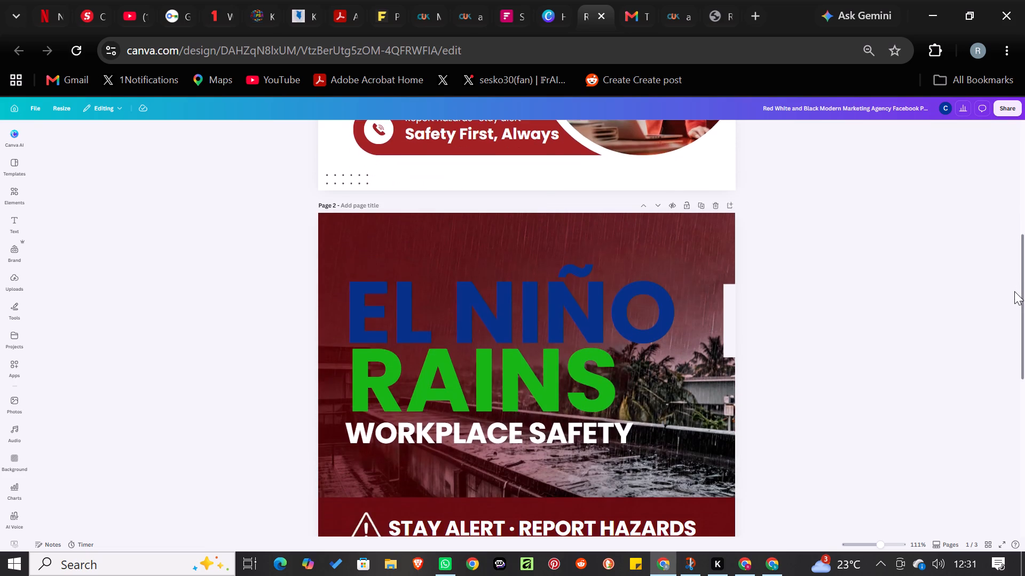
drag(1014, 291, 1018, 429)
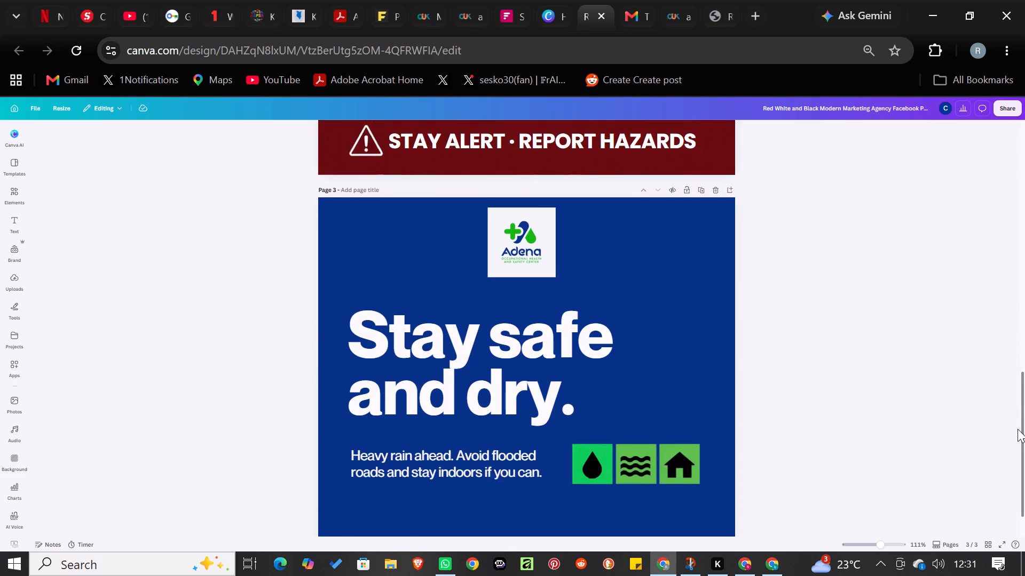
drag(1018, 429, 1019, 454)
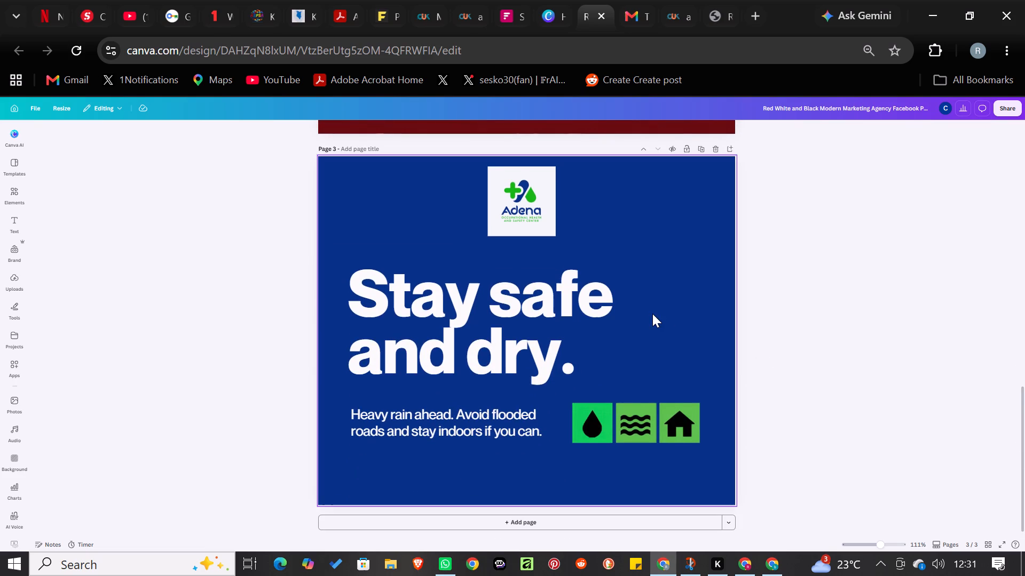
click(501, 419)
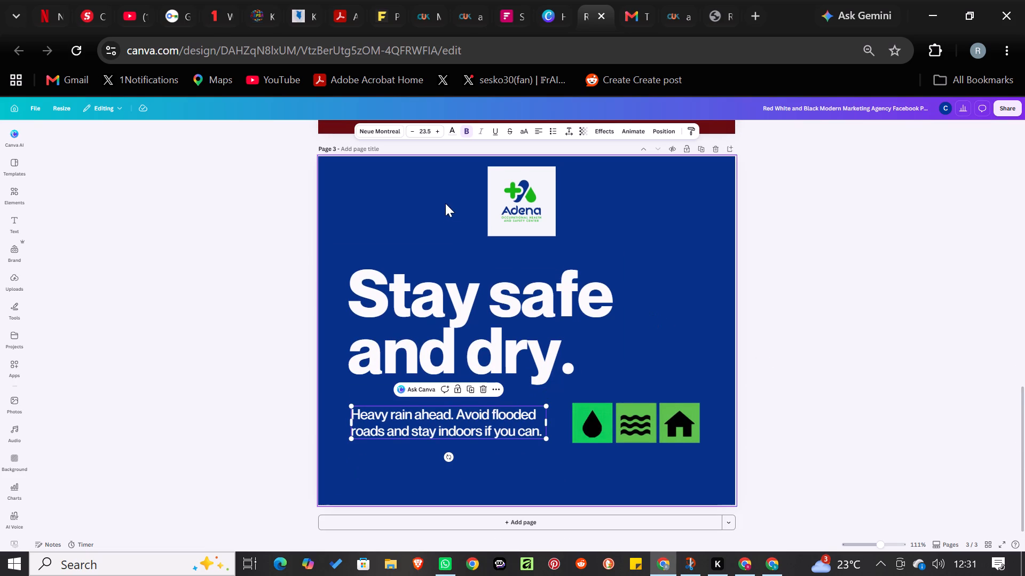
click(386, 131)
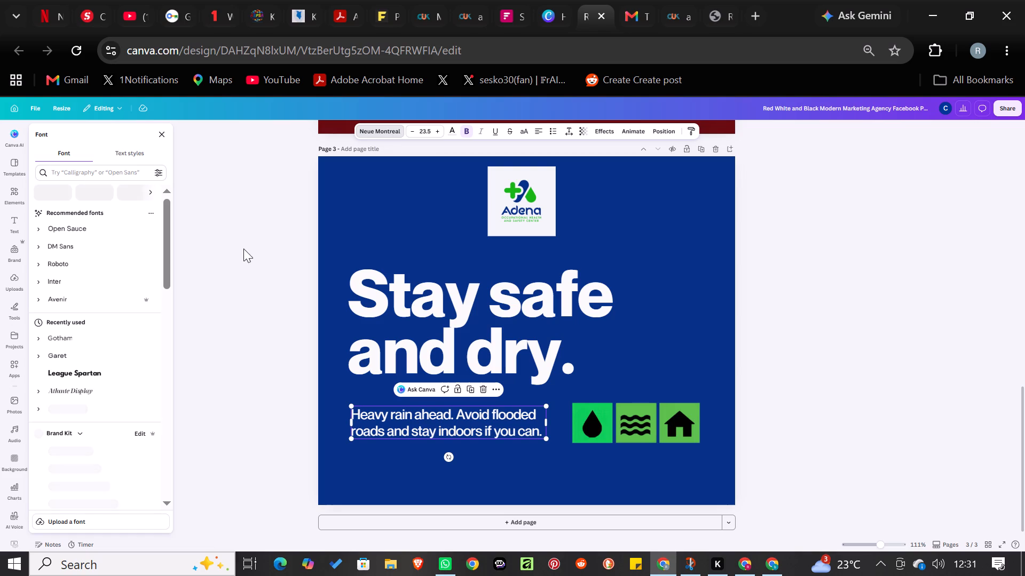
click(97, 225)
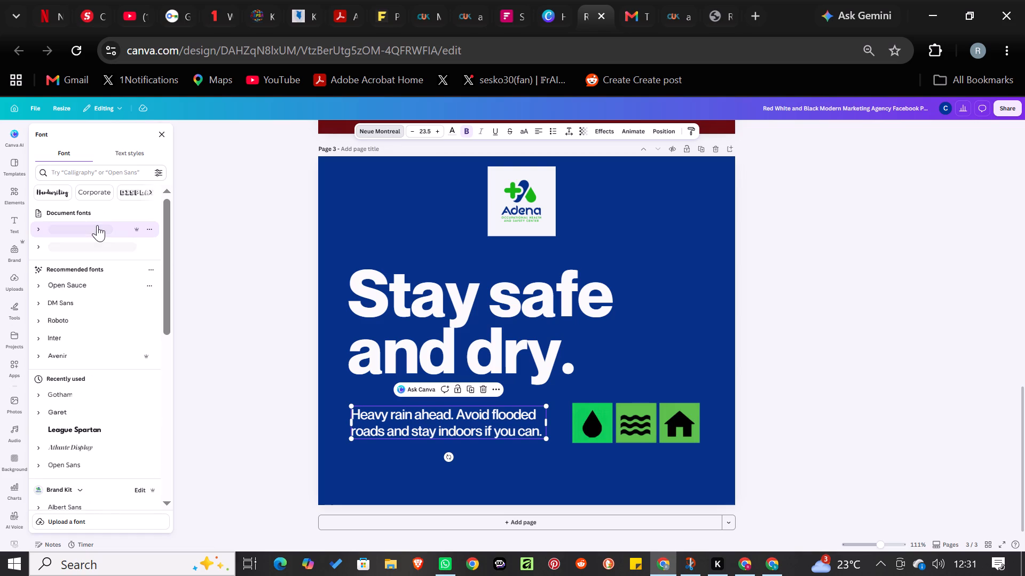
click(90, 286)
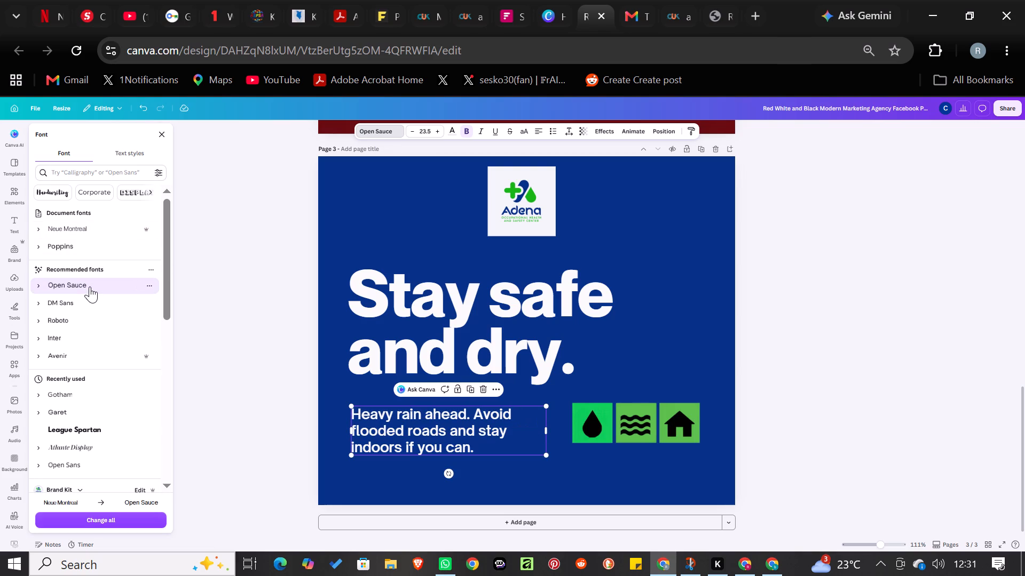
click(81, 305)
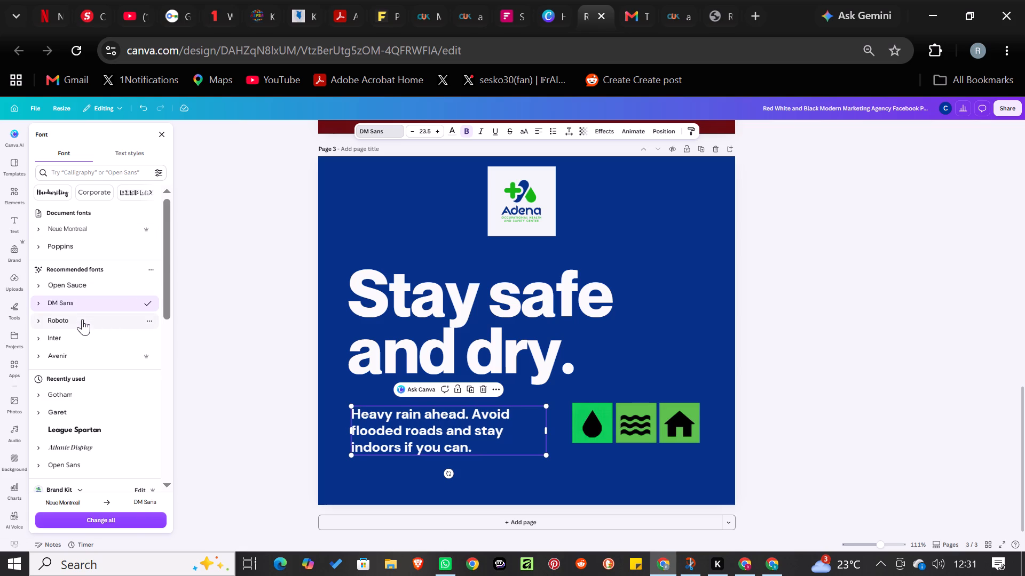
click(64, 391)
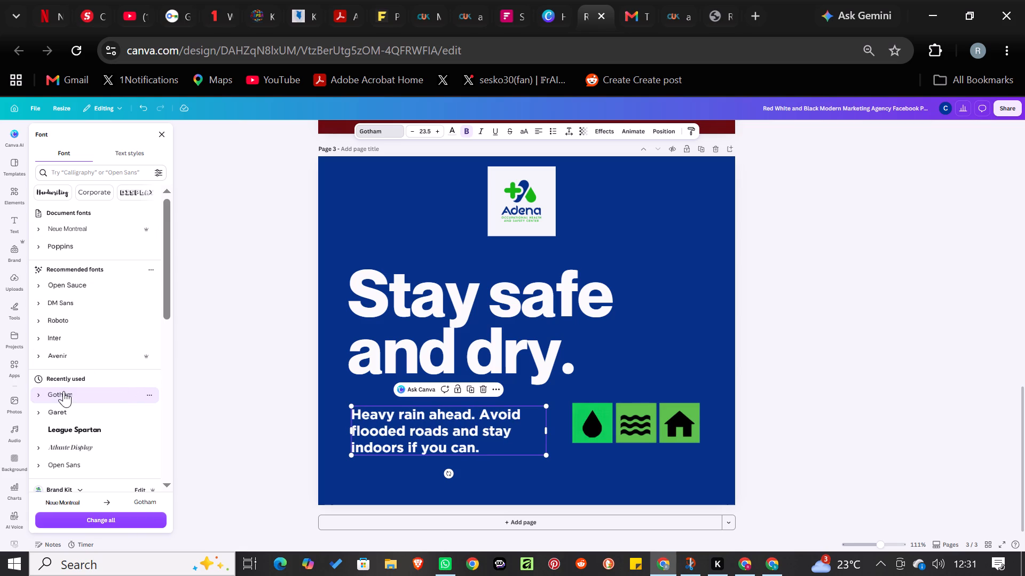
click(97, 451)
click(102, 414)
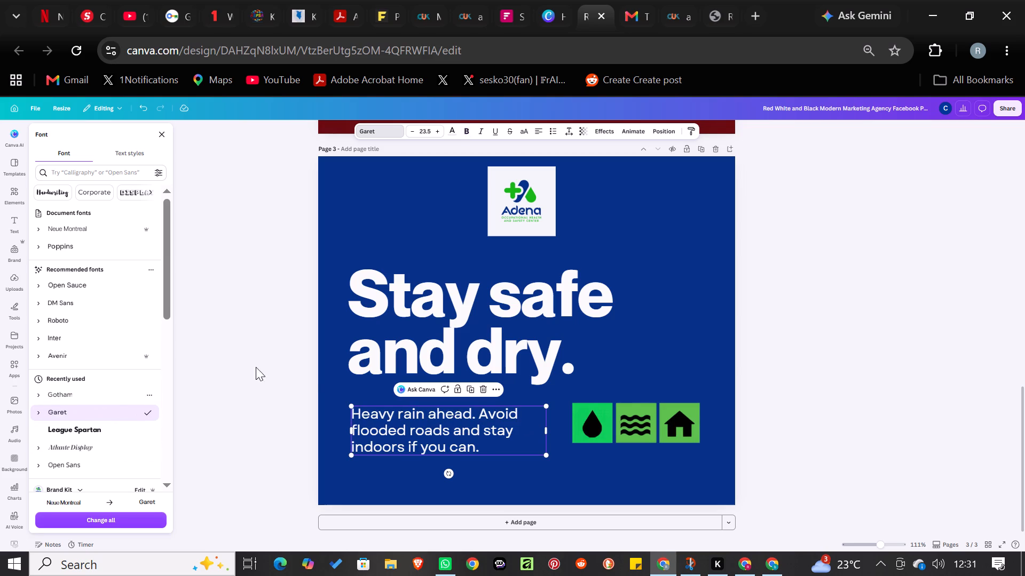
Try Inter, Goudy and Gotham on the "Stay safe and dry." headline, settle on Garet, and widen its text box to fit two lines.
click(459, 295)
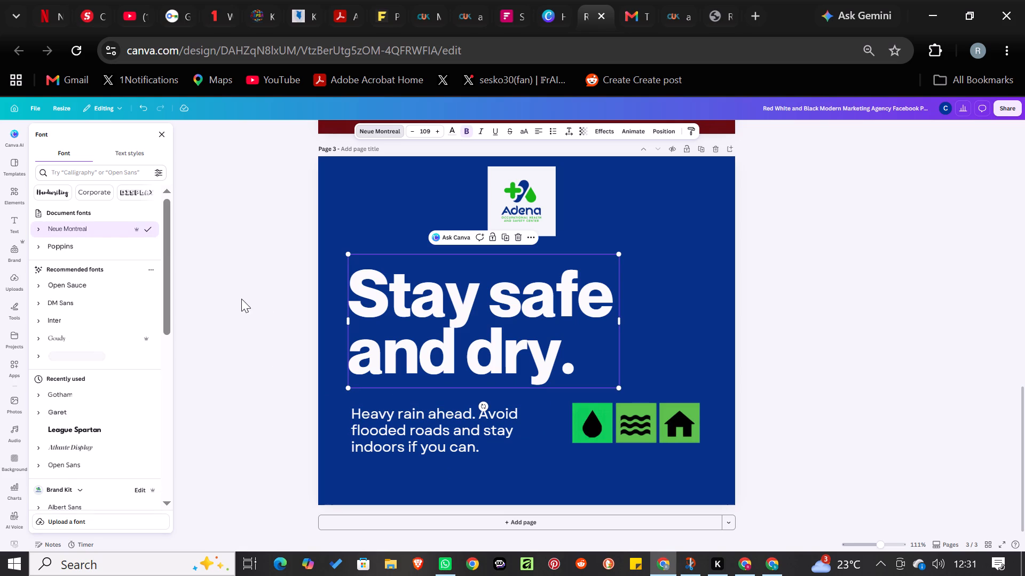
click(91, 314)
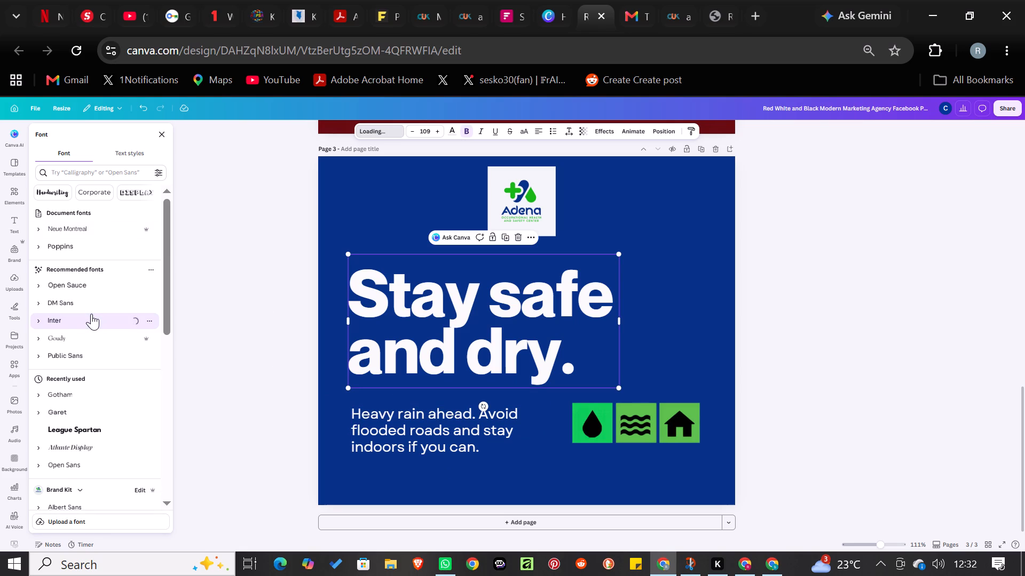
click(73, 335)
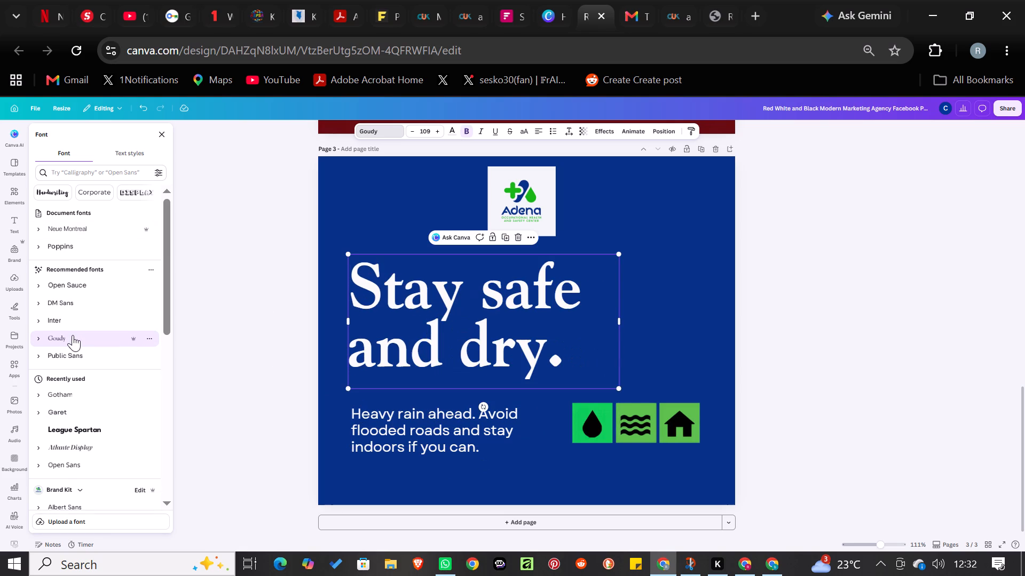
click(78, 389)
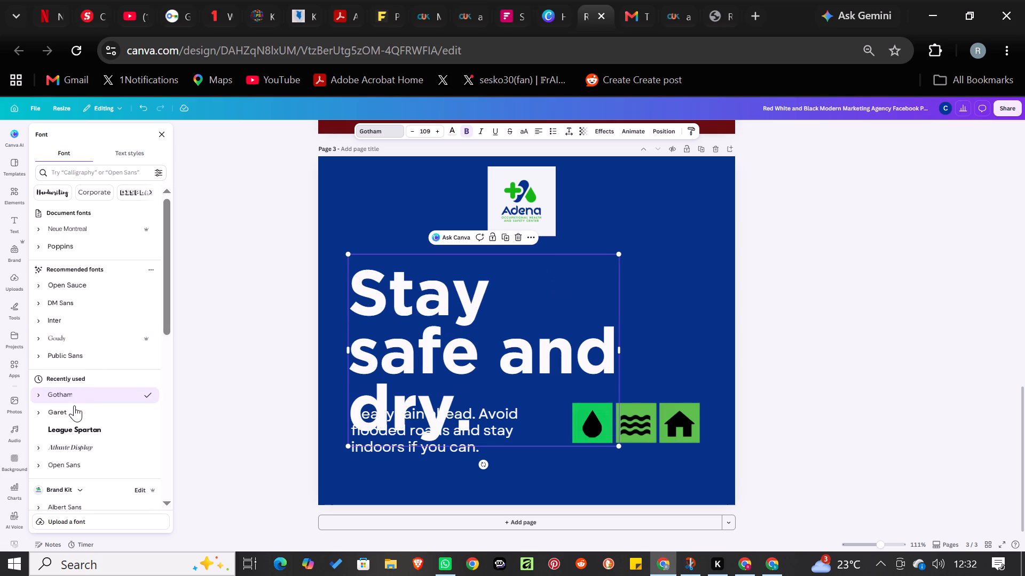
click(72, 409)
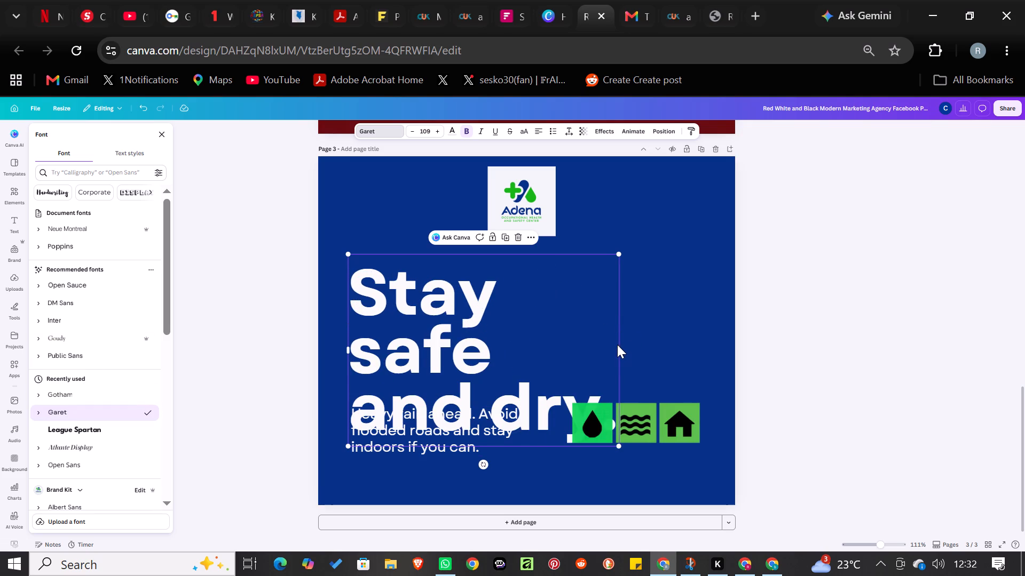
drag(620, 345, 660, 335)
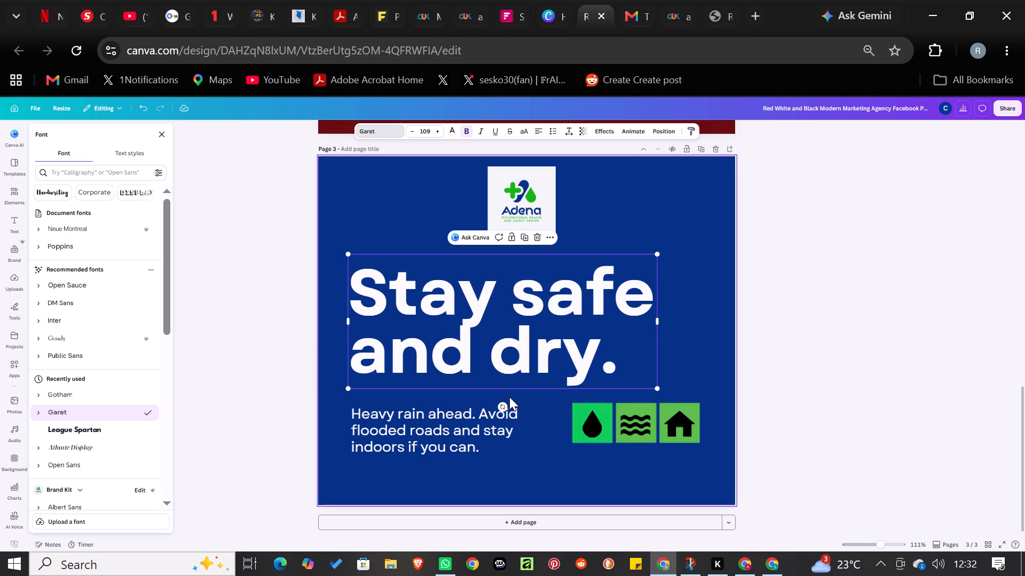
Make the "Heavy rain ahead" paragraph on page 3 bold.
click(449, 436)
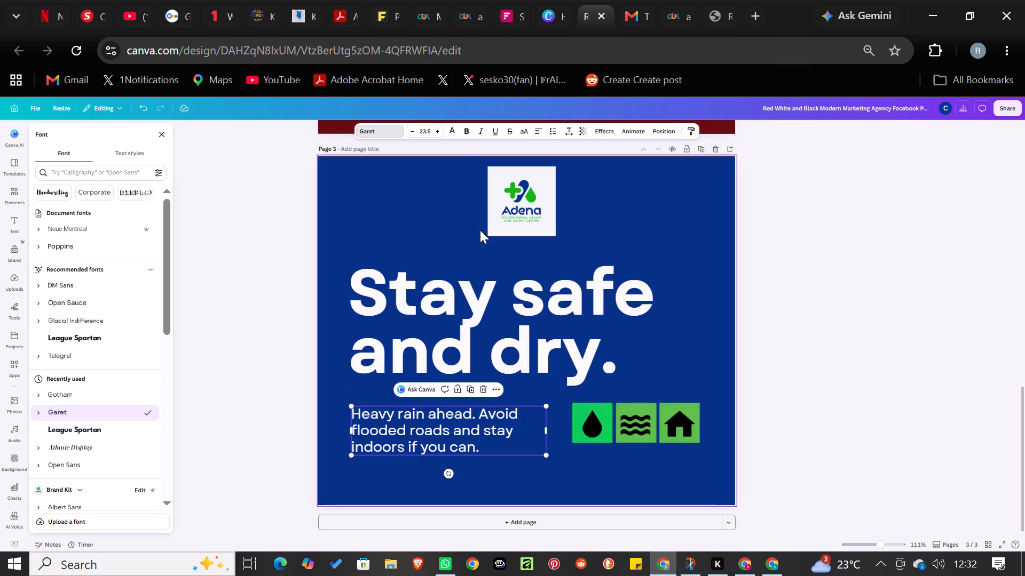
click(464, 135)
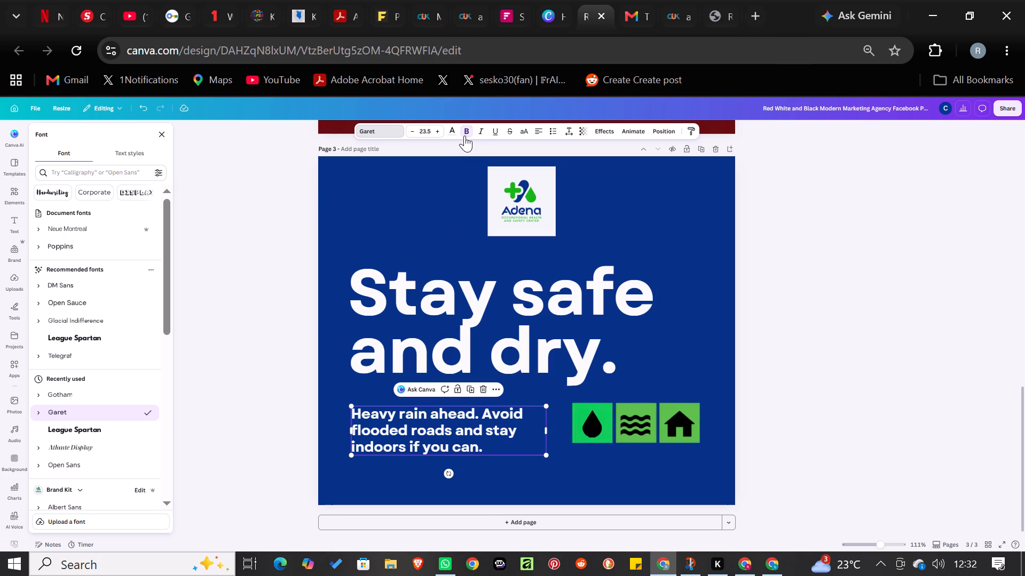
click(759, 302)
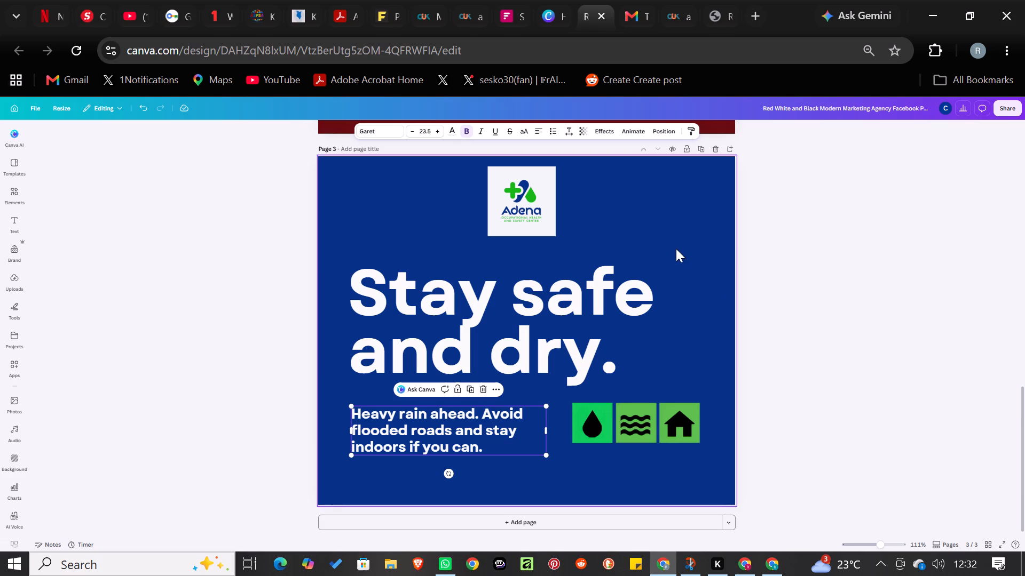
Set both editable colours of the droplet icon's tile to the Brand Kit green.
click(608, 429)
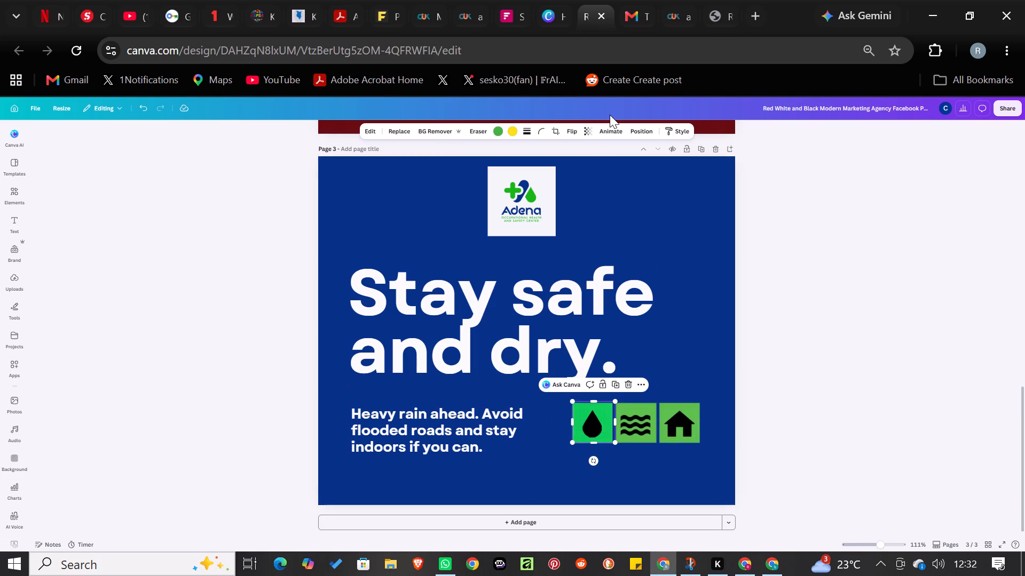
click(510, 127)
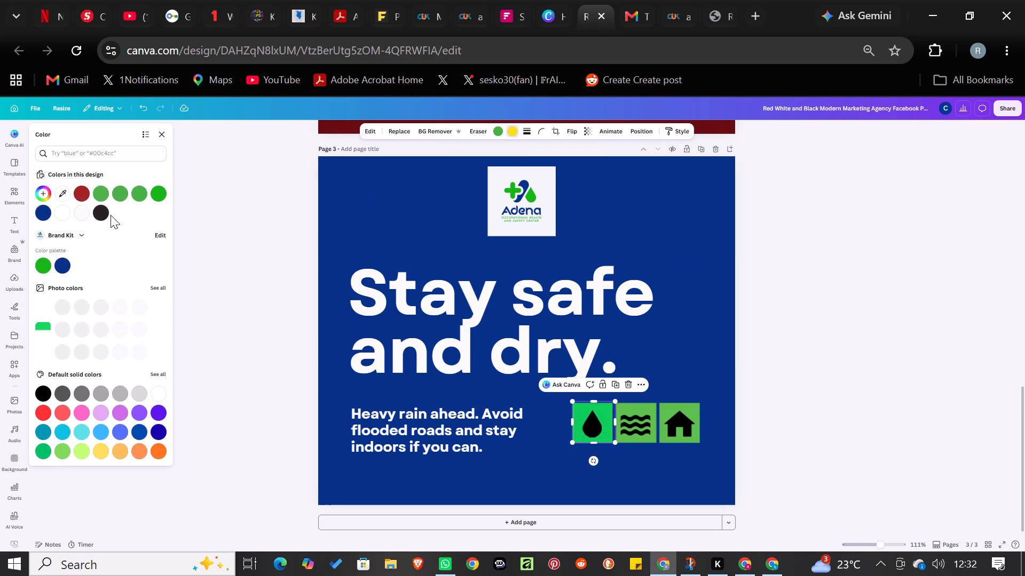
click(41, 261)
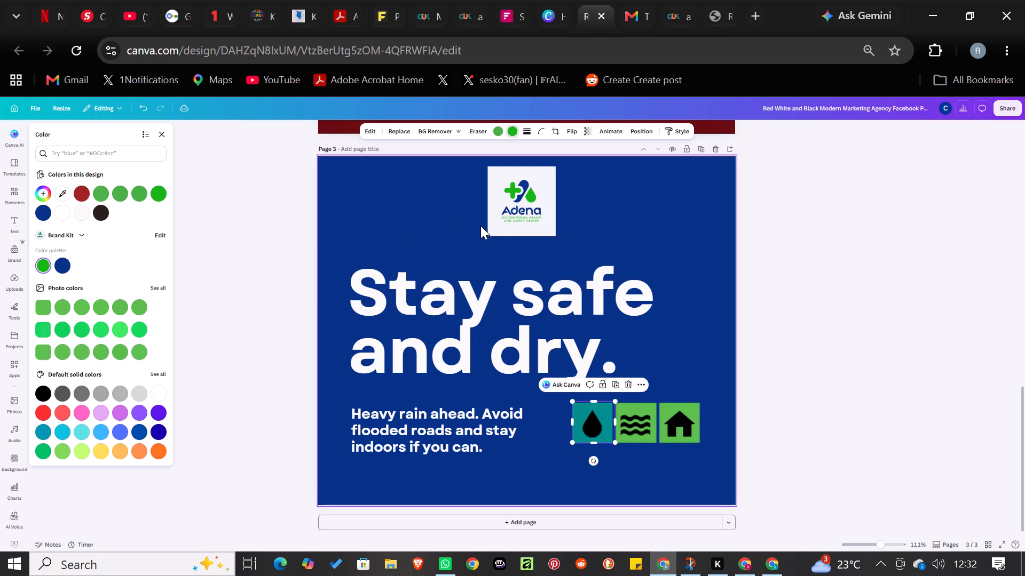
click(499, 129)
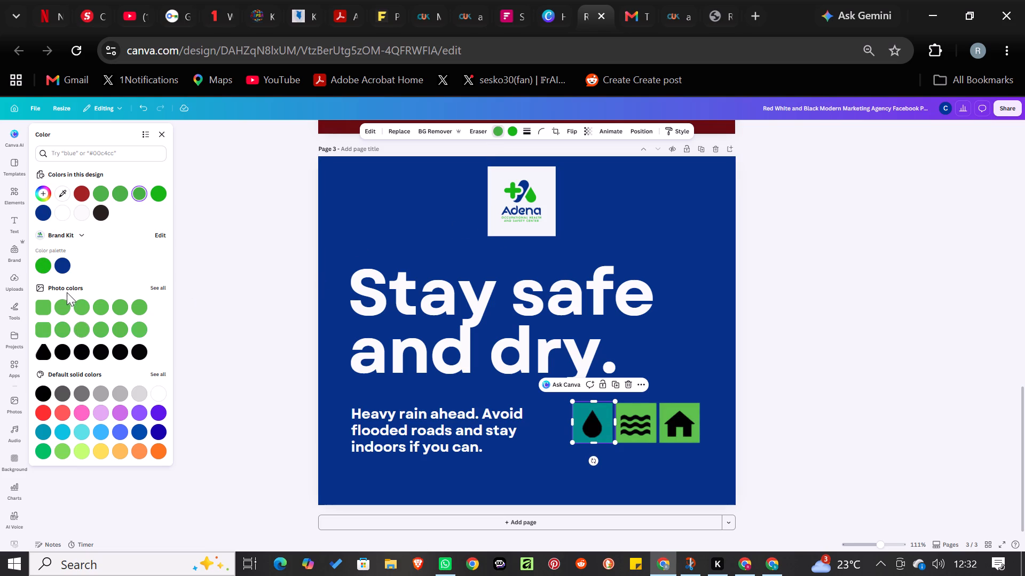
click(42, 269)
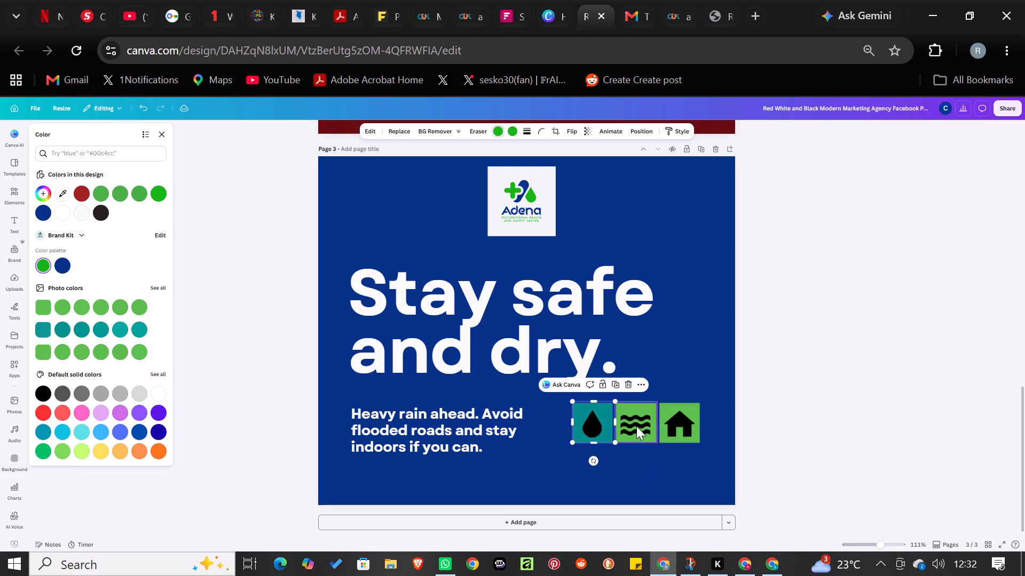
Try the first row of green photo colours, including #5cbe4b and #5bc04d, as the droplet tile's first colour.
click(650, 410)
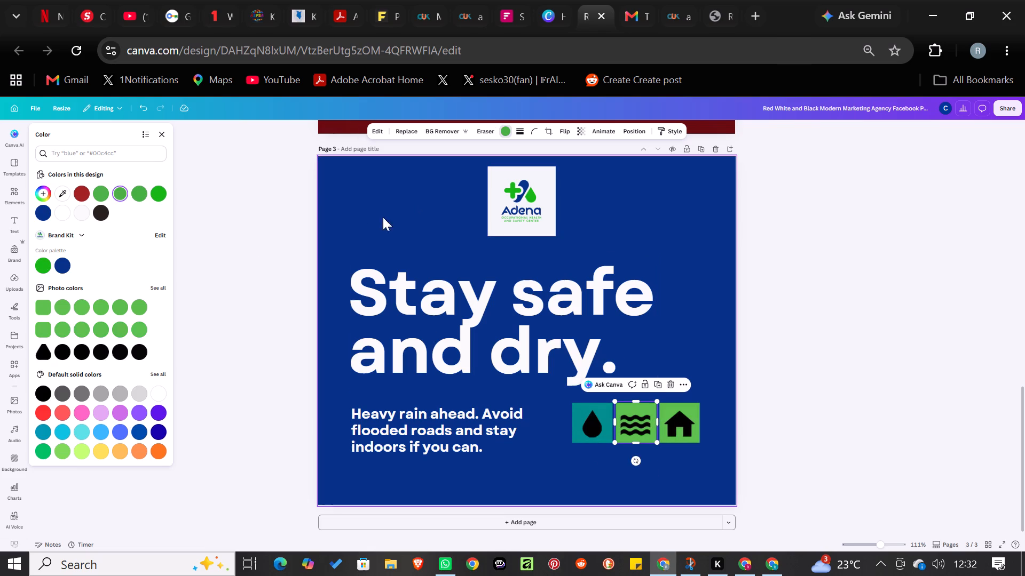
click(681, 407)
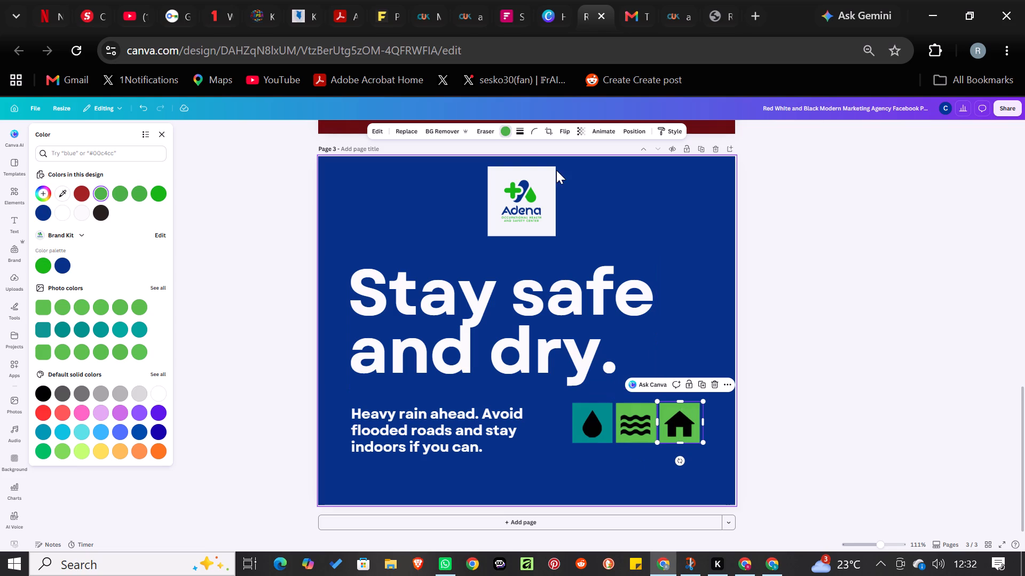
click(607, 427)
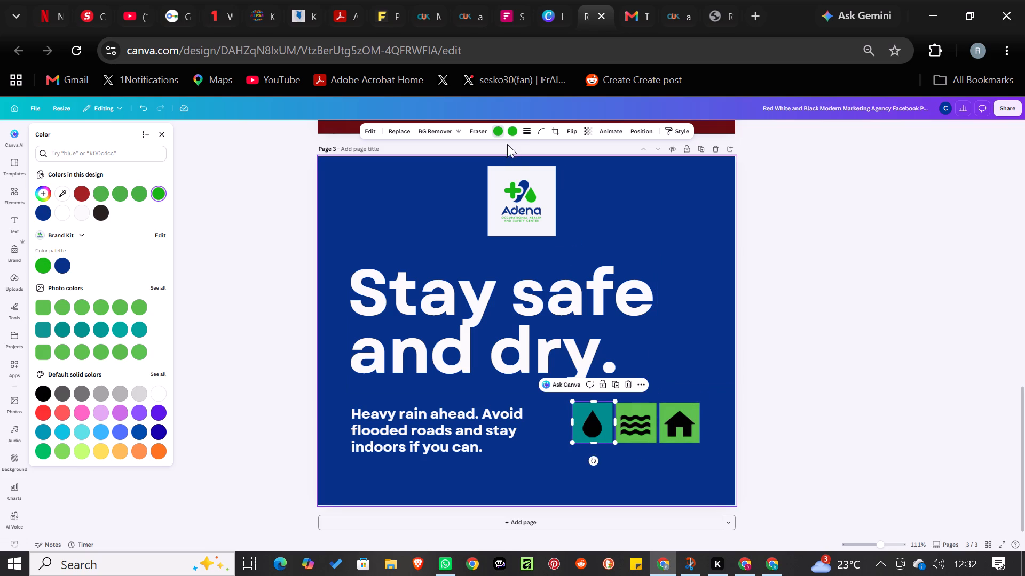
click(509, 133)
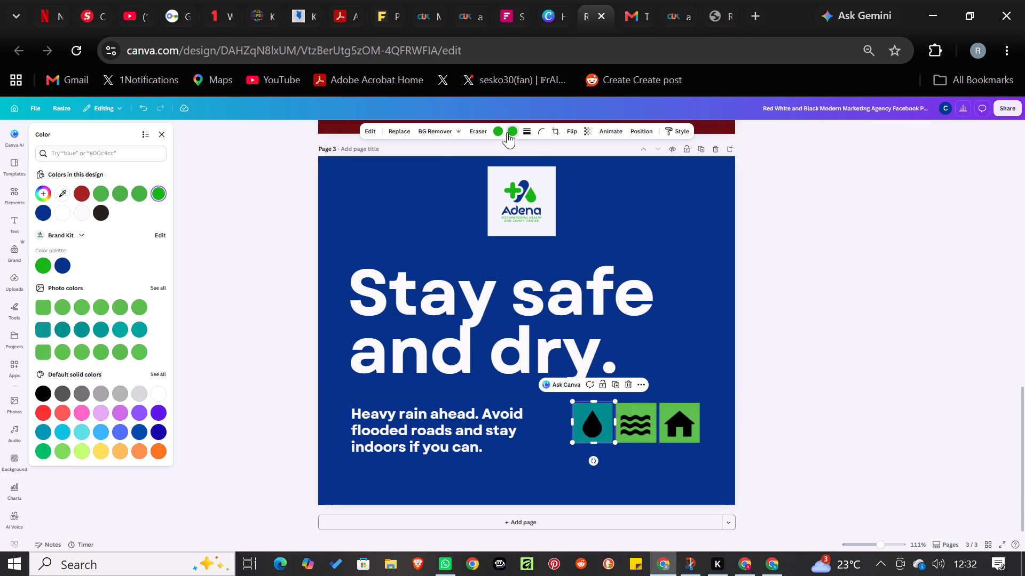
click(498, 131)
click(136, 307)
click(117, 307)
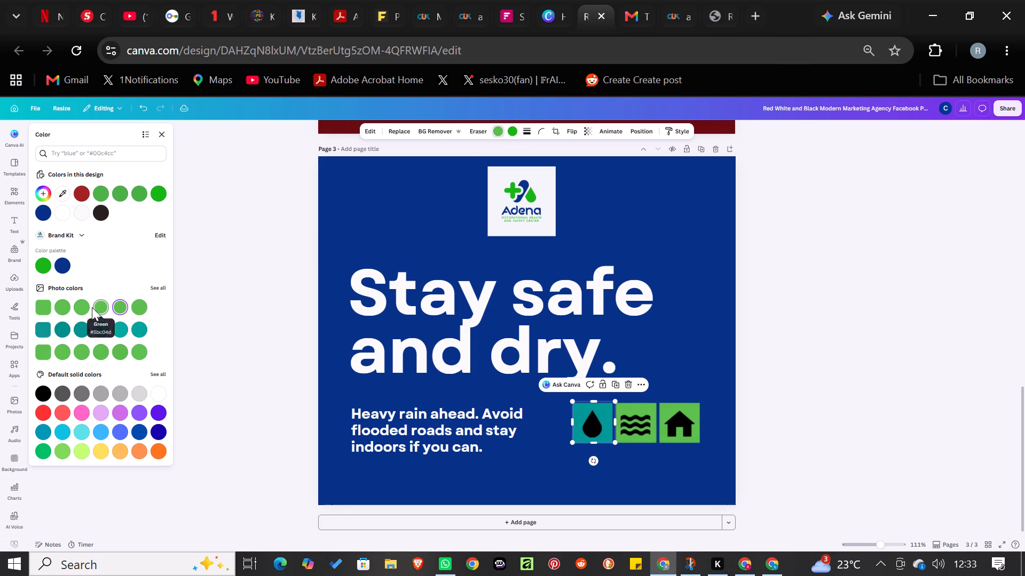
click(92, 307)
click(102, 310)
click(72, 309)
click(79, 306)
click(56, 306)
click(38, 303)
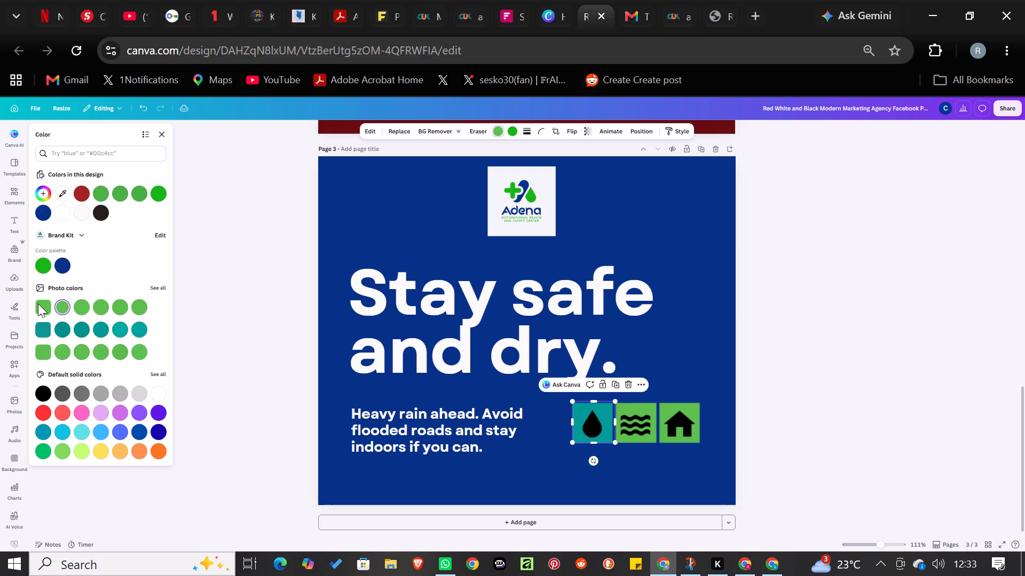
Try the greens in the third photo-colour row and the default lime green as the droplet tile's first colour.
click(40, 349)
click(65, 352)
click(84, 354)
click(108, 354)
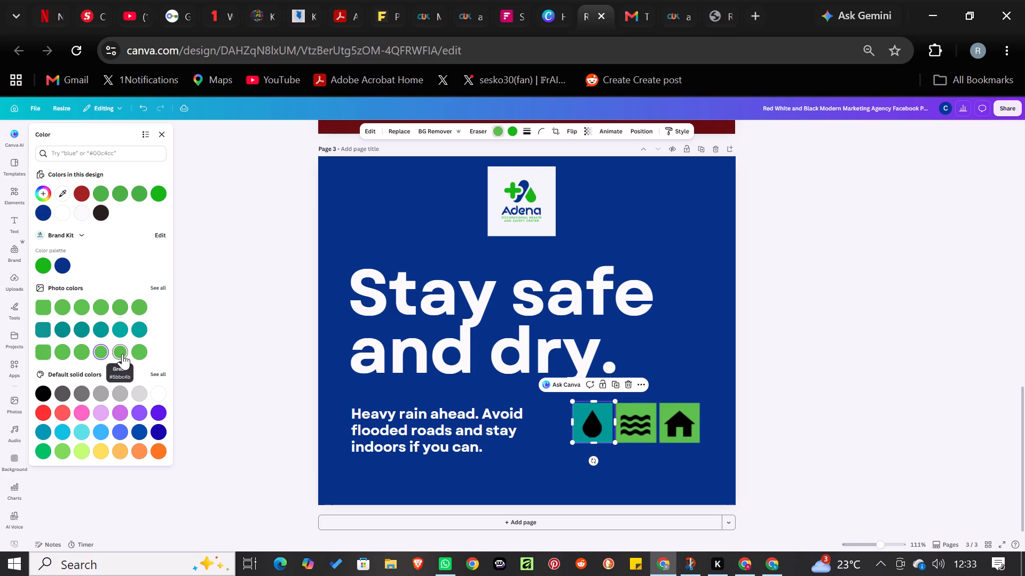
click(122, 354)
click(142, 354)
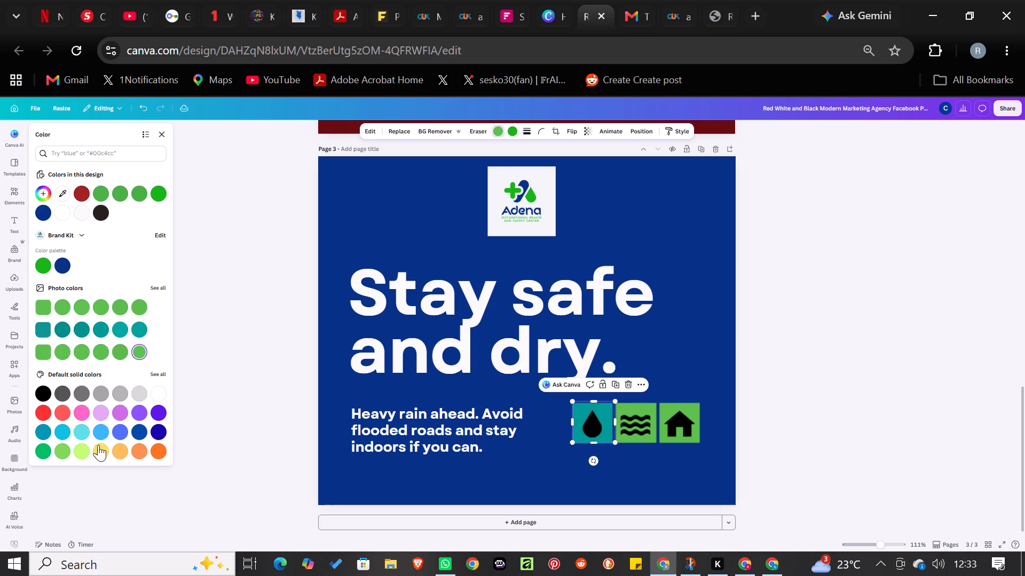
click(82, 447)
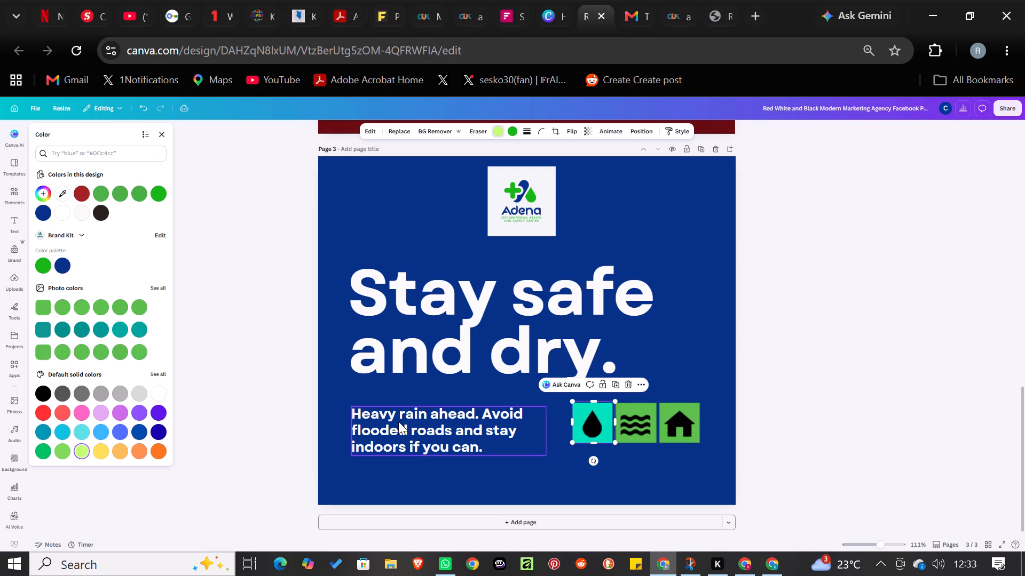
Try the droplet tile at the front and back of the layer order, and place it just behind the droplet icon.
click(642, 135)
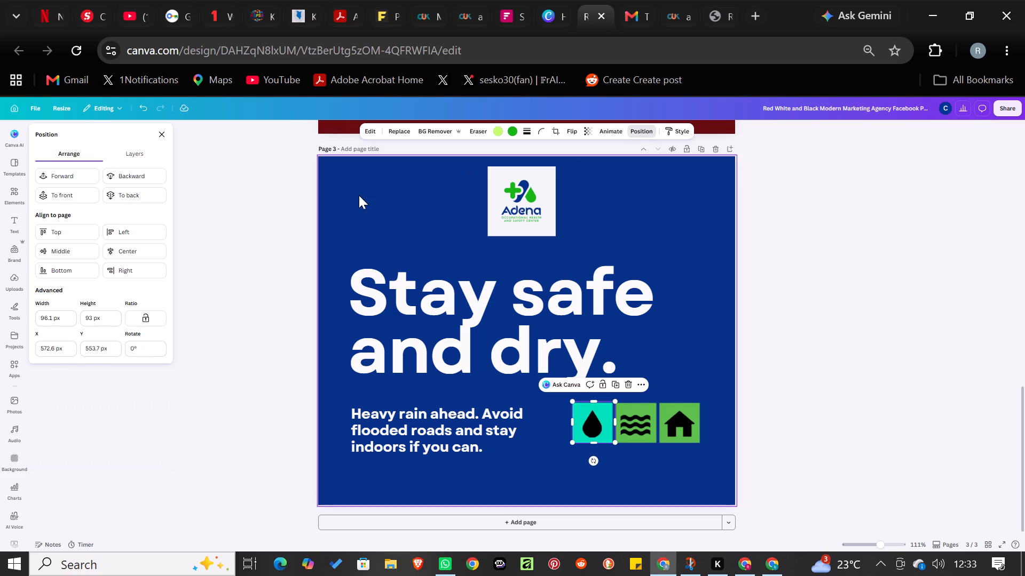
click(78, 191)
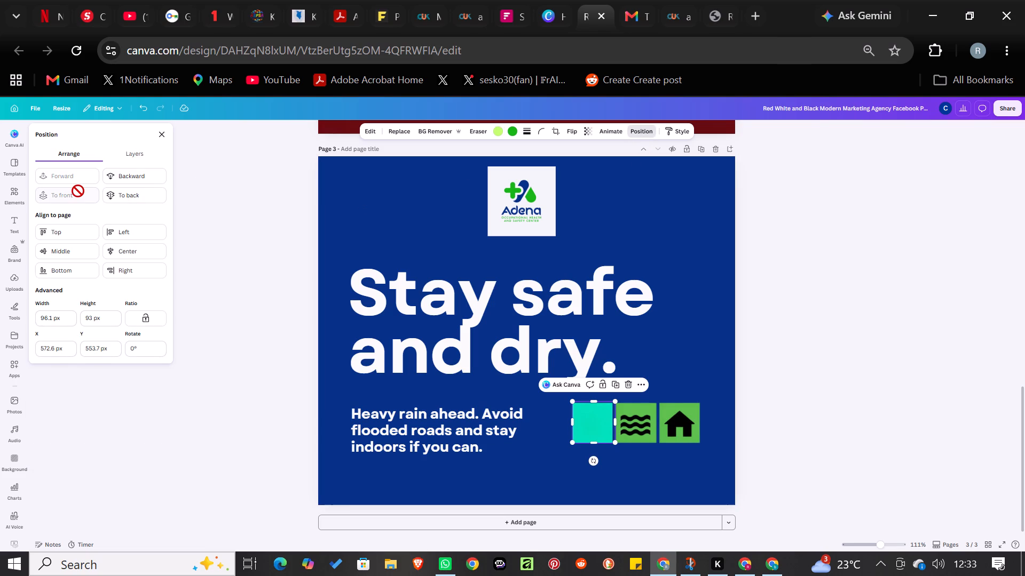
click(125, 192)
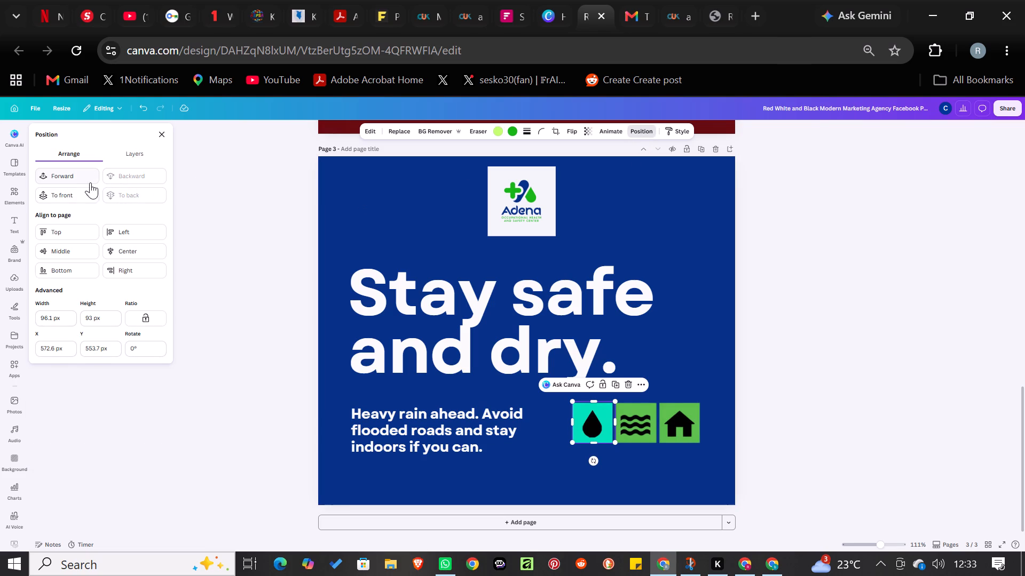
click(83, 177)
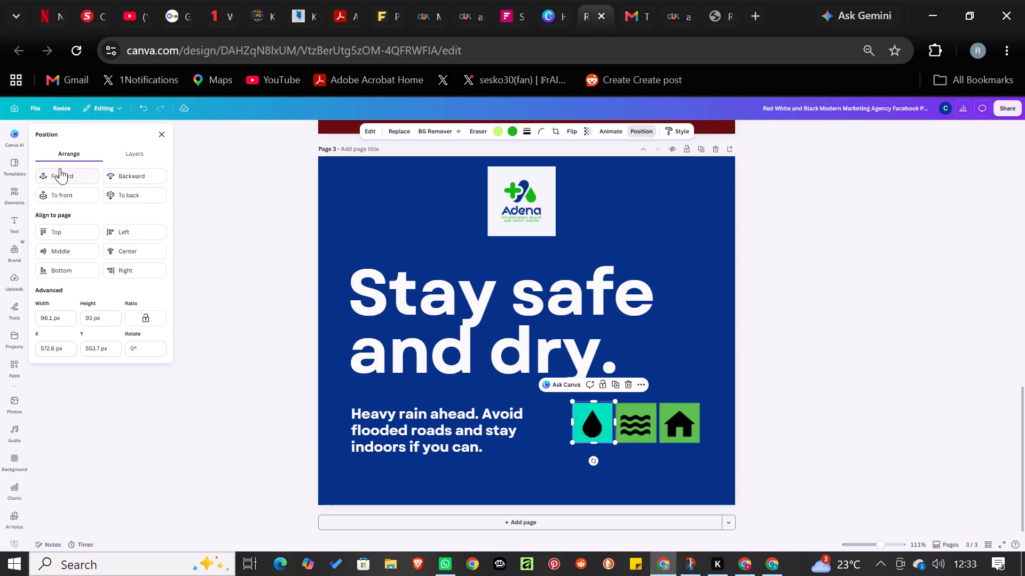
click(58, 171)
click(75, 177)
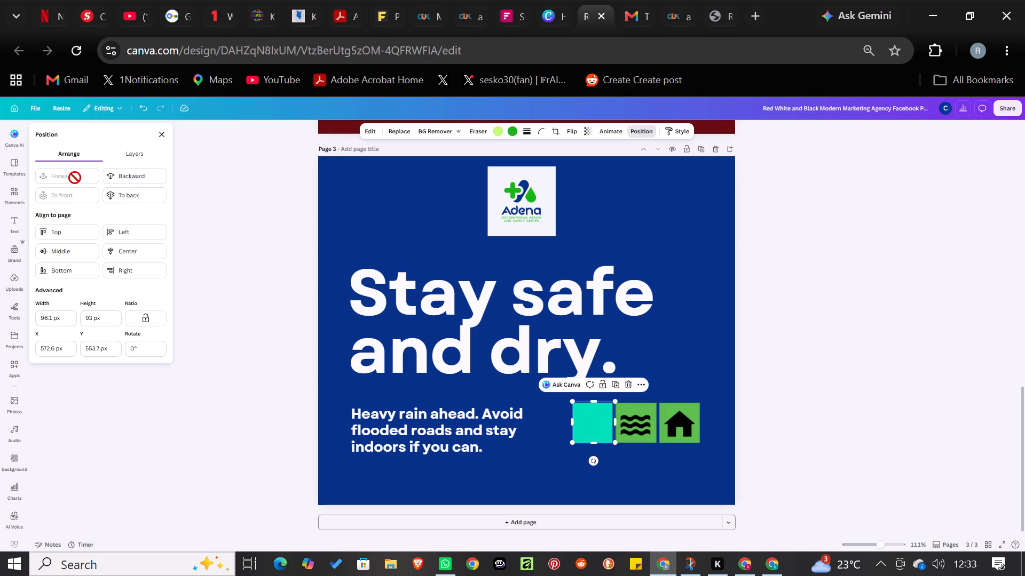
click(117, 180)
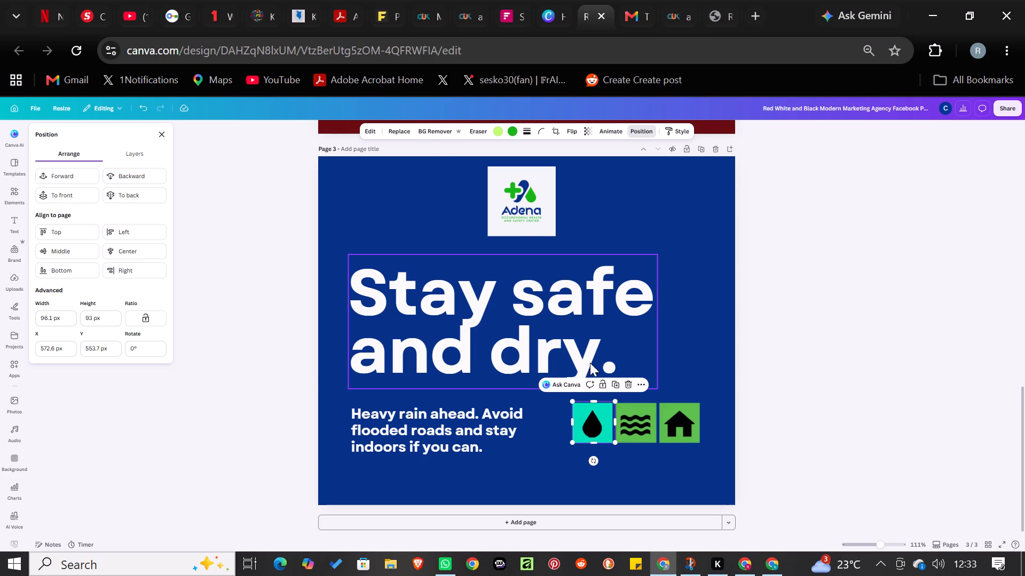
Set the first colour of the droplet icon's tile to the Brand Kit green.
click(499, 133)
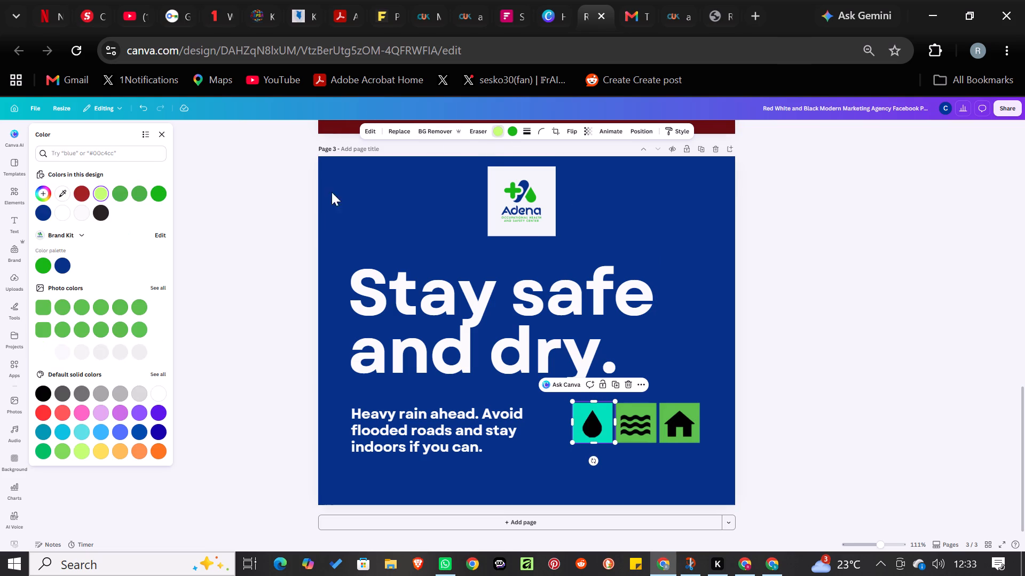
click(41, 262)
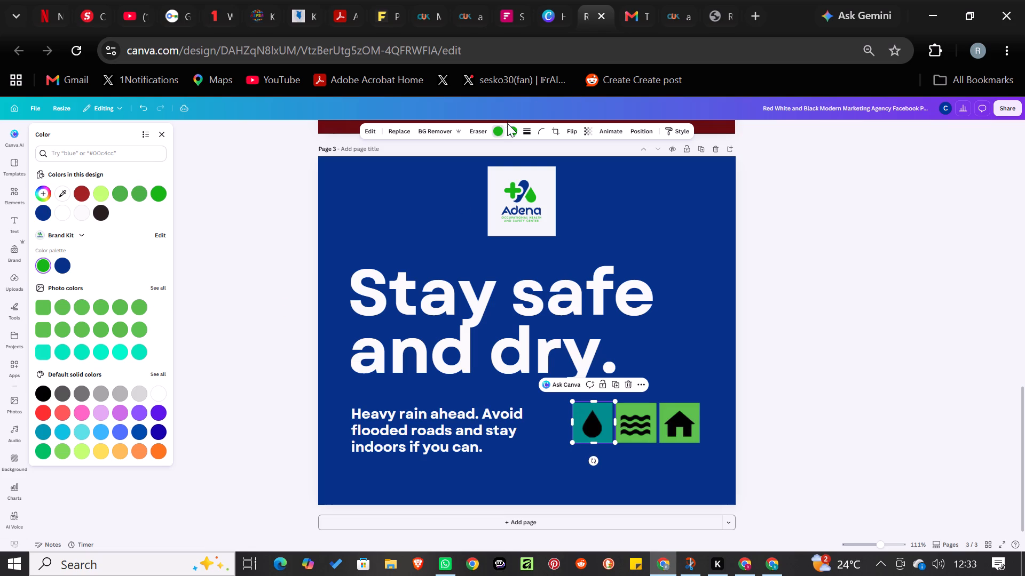
click(799, 361)
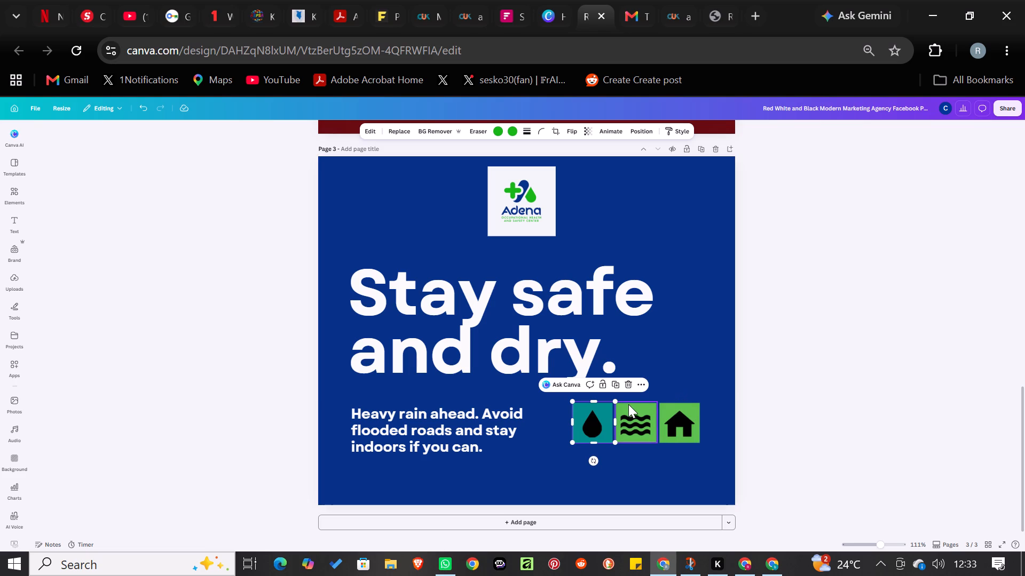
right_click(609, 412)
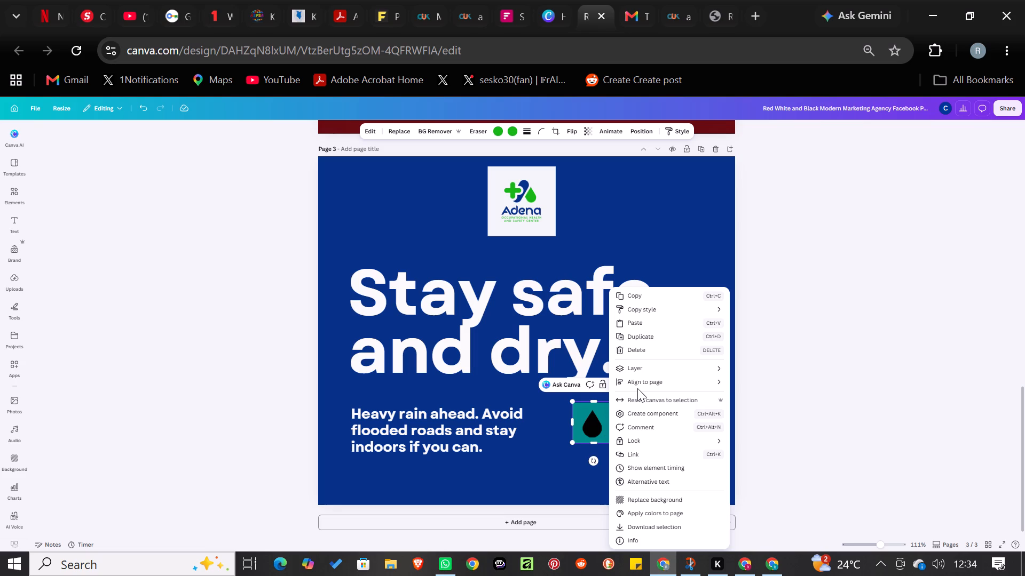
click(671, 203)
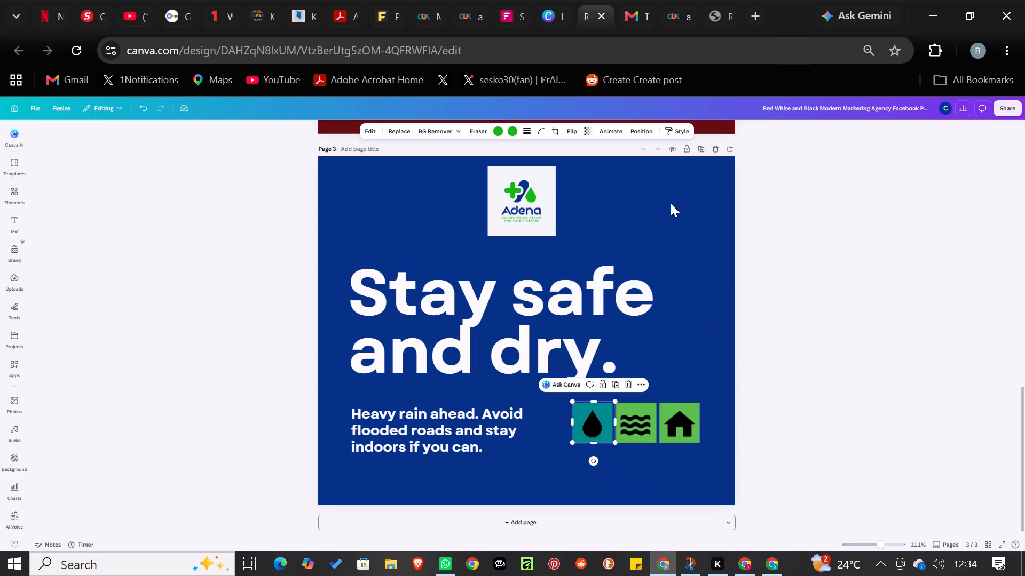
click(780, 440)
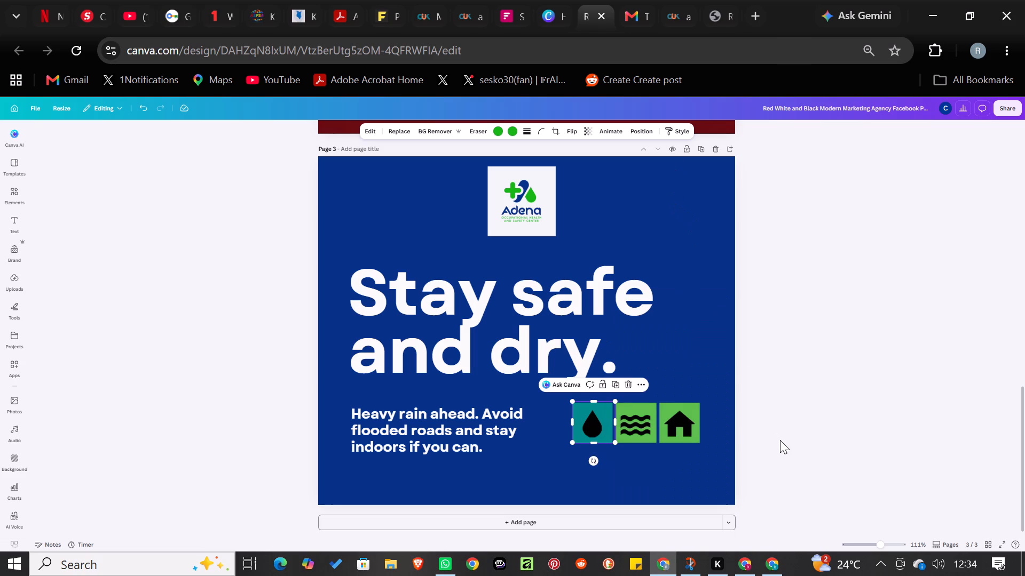
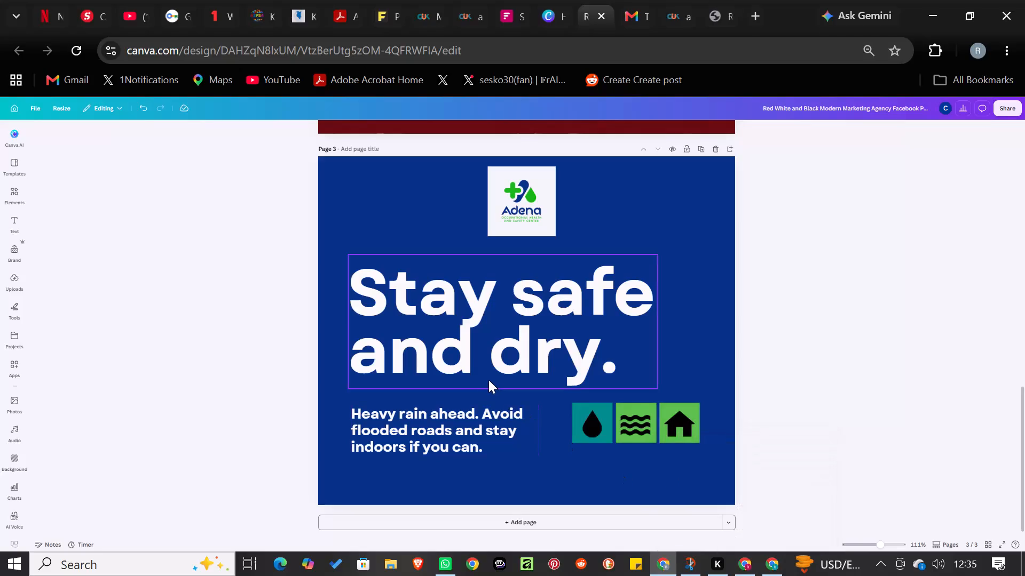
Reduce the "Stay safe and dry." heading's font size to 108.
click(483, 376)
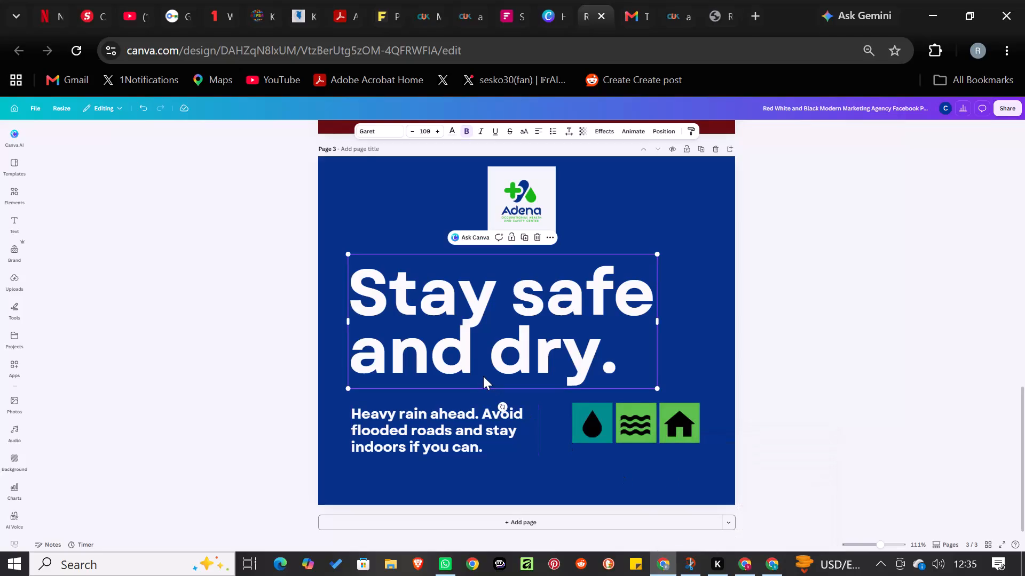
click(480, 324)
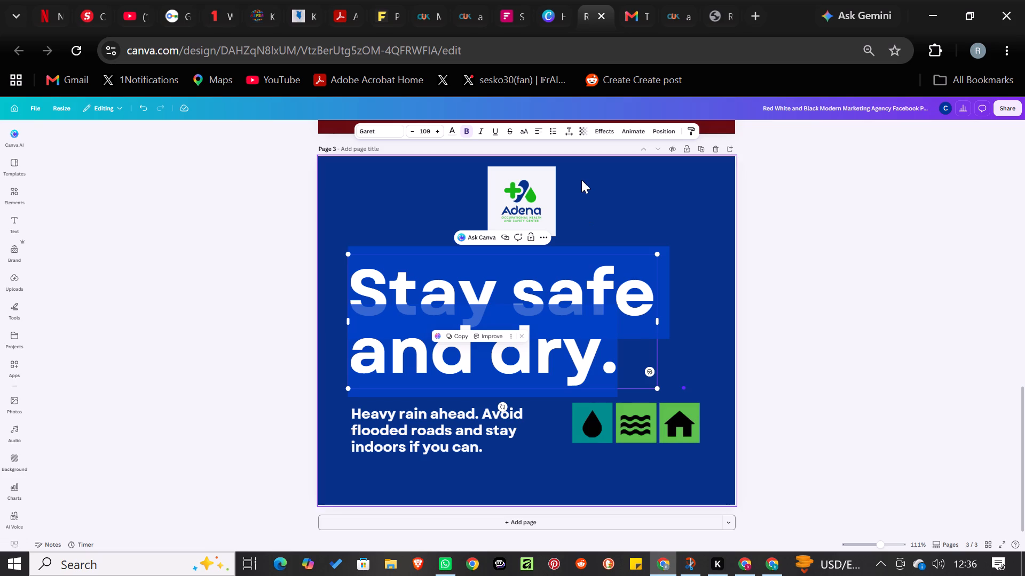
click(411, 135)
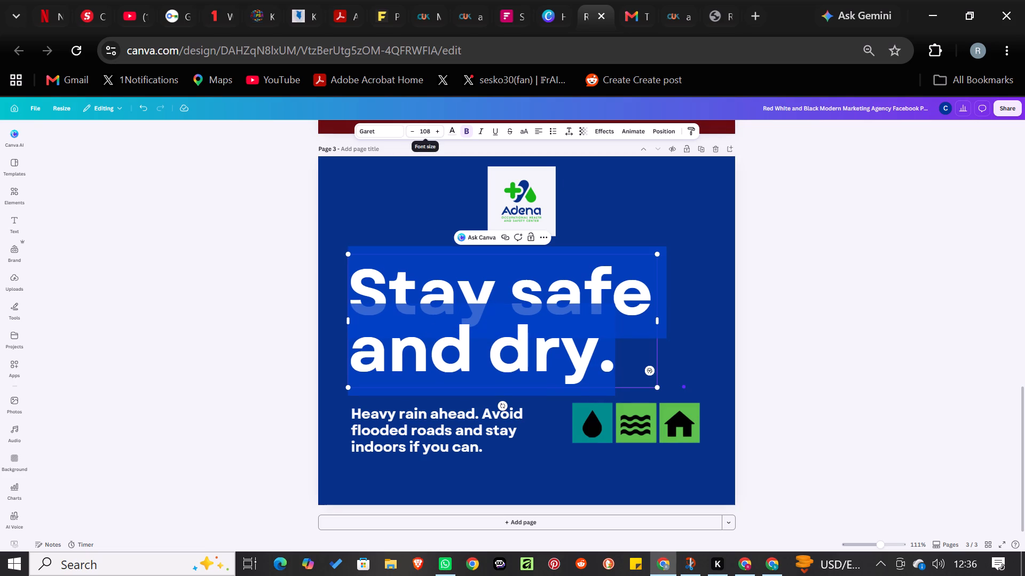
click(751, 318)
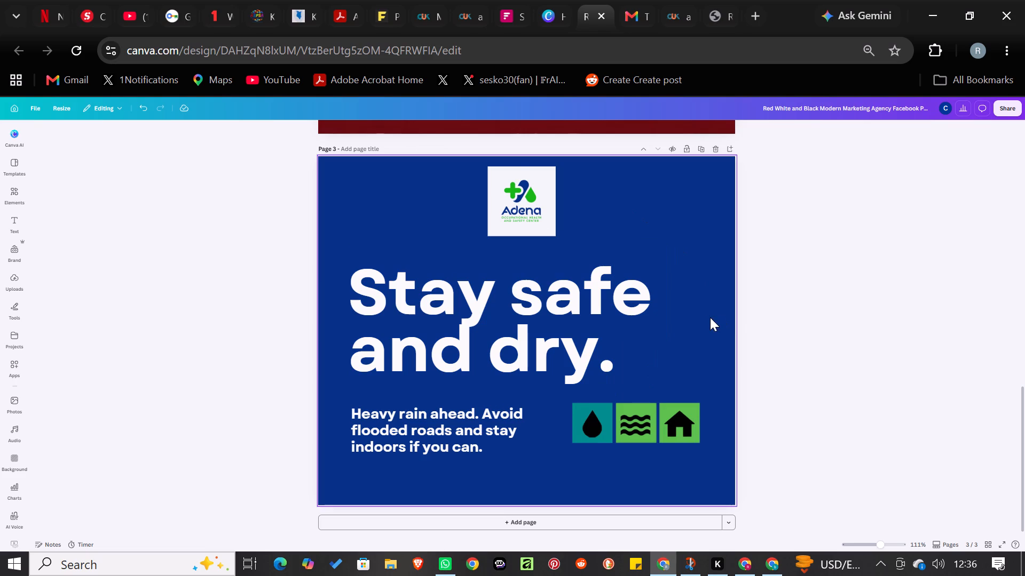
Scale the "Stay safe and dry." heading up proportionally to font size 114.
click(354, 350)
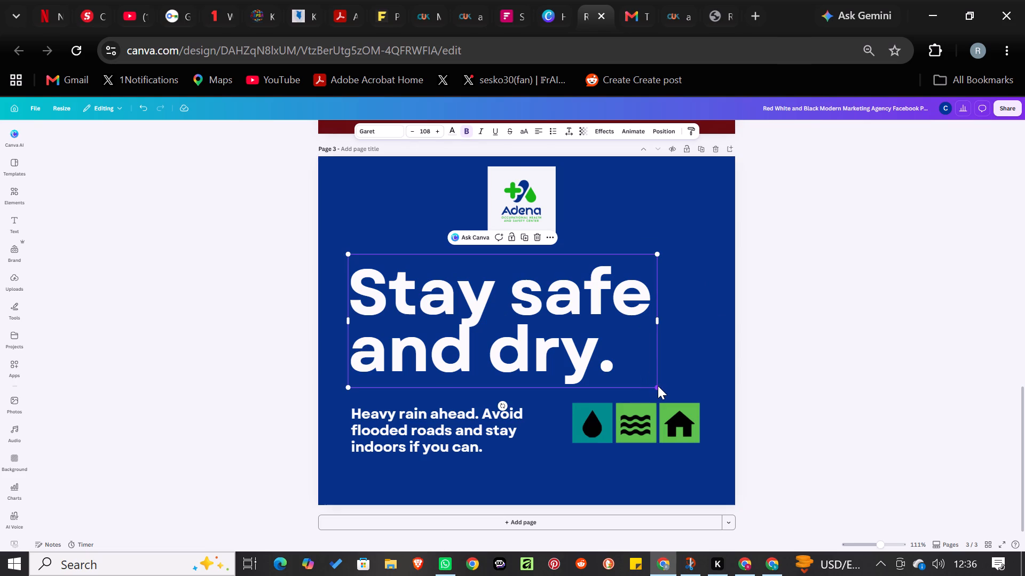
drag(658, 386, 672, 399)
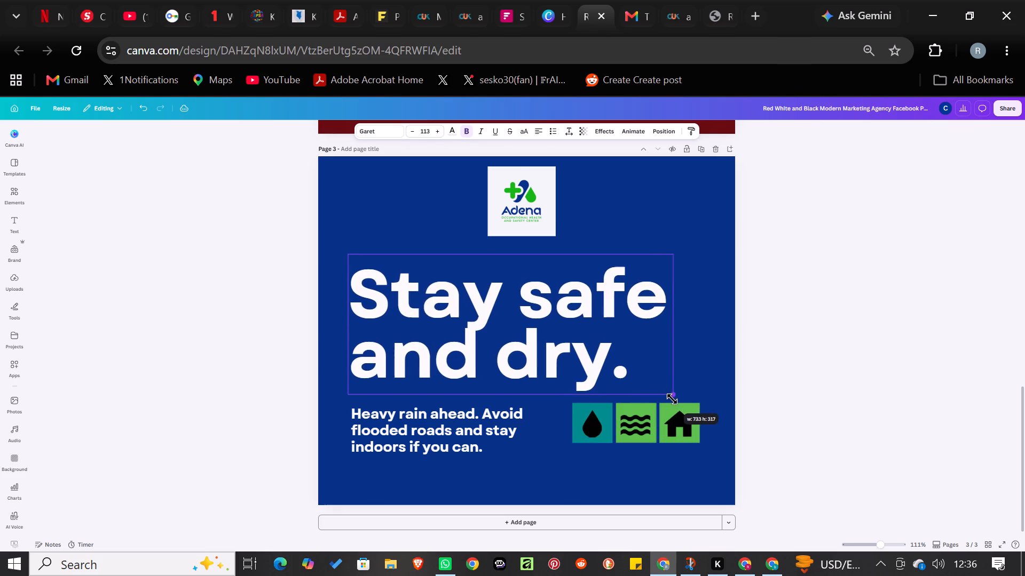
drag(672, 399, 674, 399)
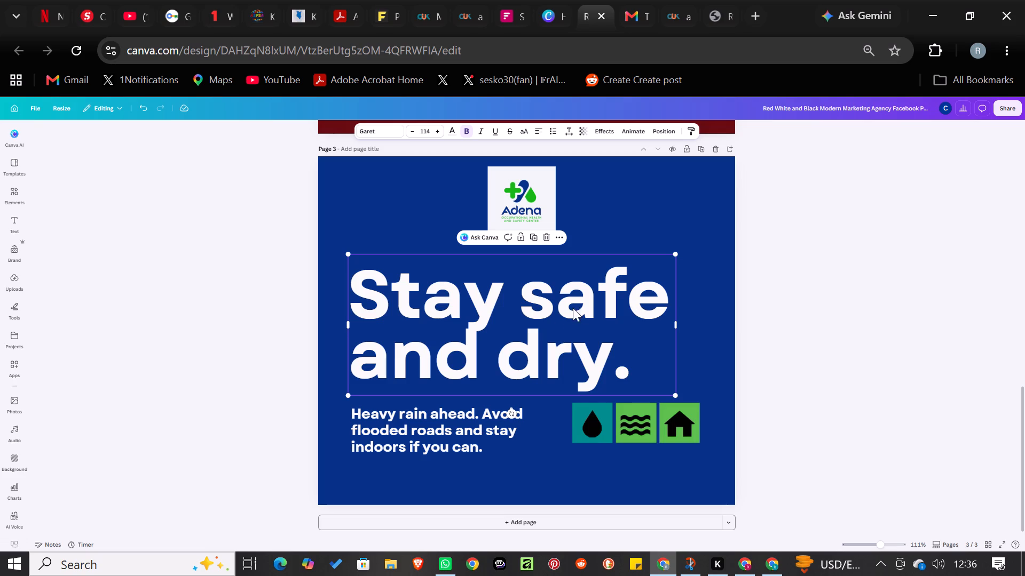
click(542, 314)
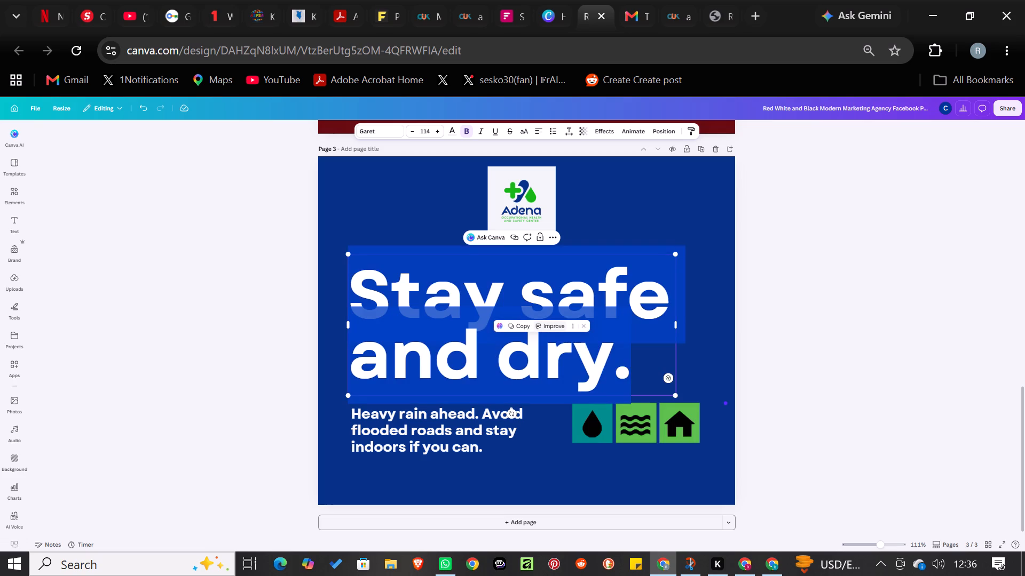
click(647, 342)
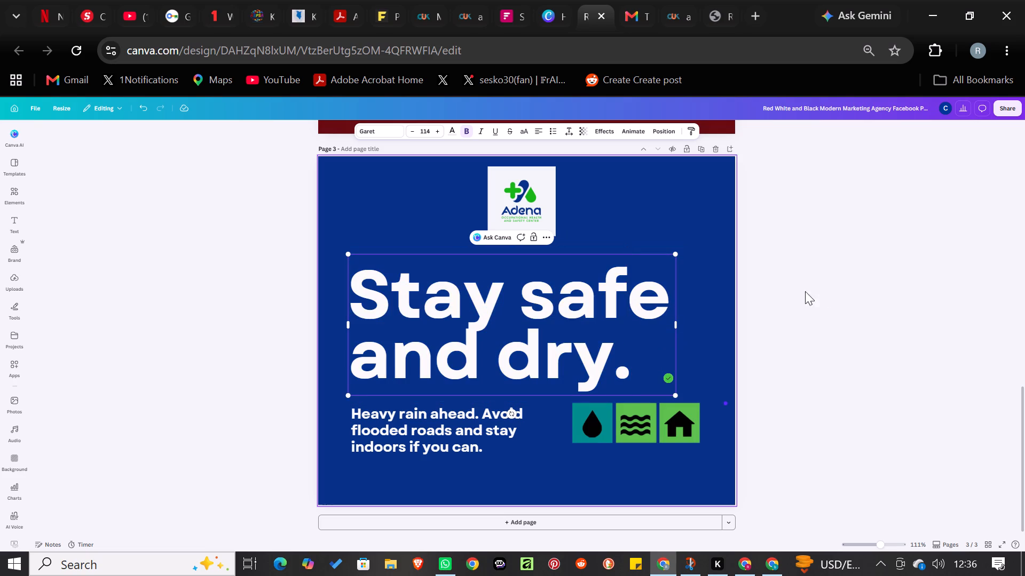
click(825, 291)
Scale the "Stay safe and dry." heading down proportionally to font size 105.
click(579, 325)
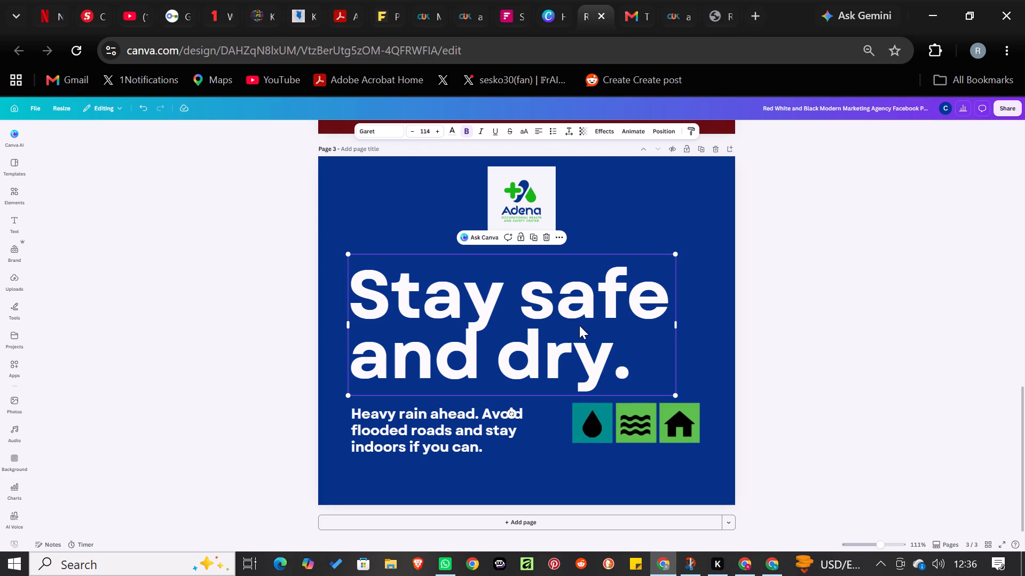
click(676, 393)
drag(676, 393, 655, 379)
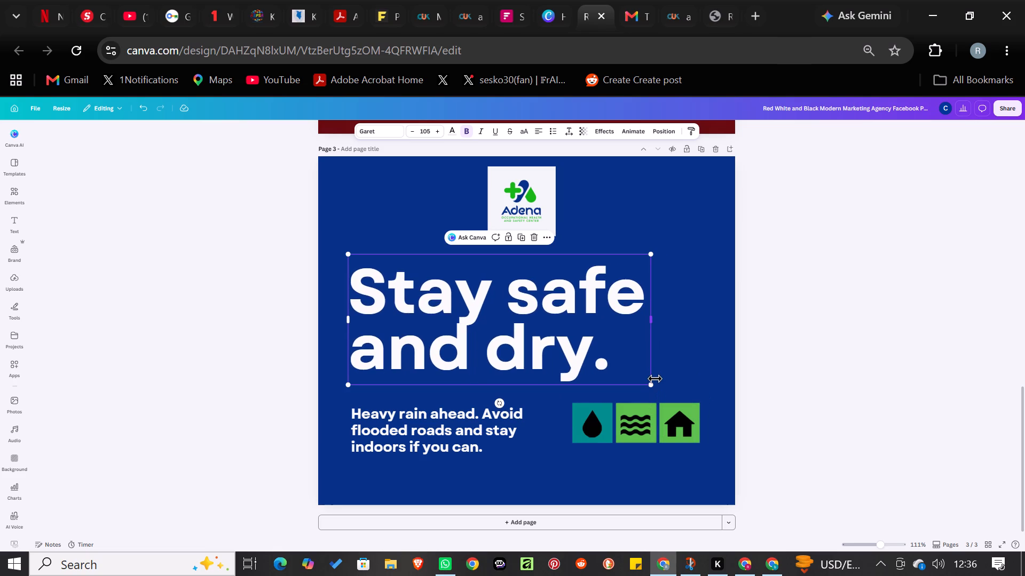
click(880, 330)
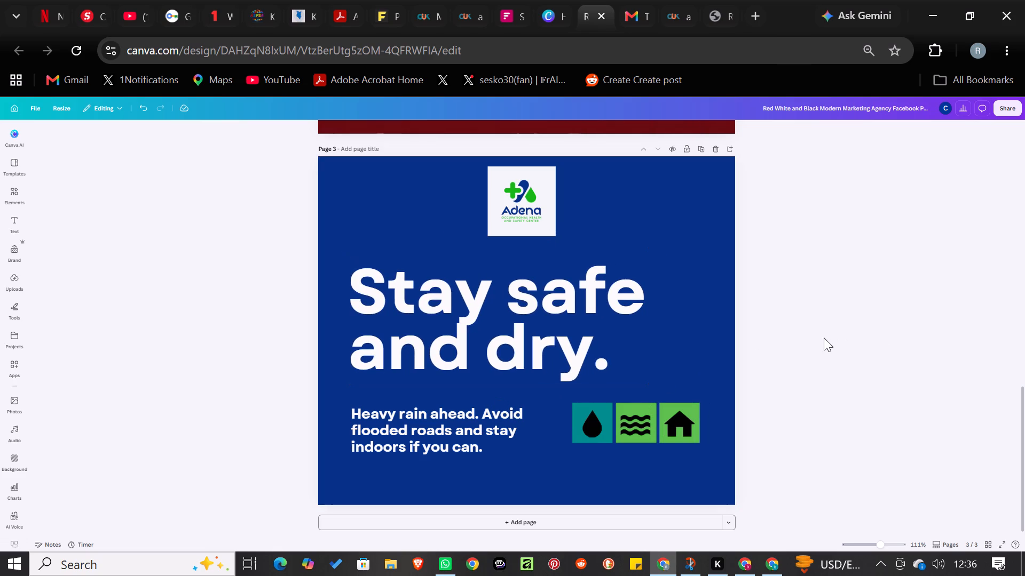
Move the "Stay safe and dry." heading slightly up, closer to the Adena logo.
click(545, 208)
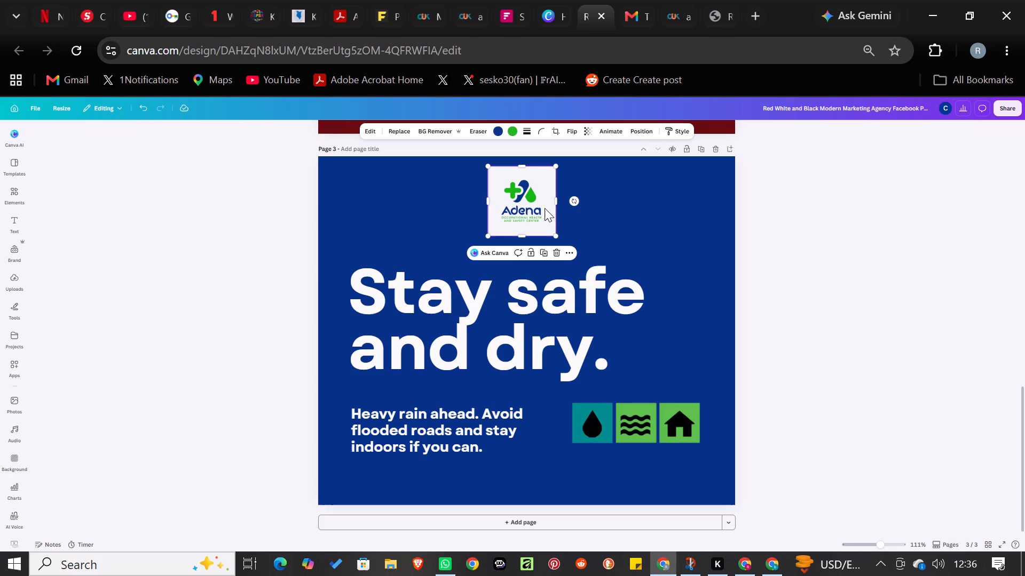
drag(565, 334, 565, 326)
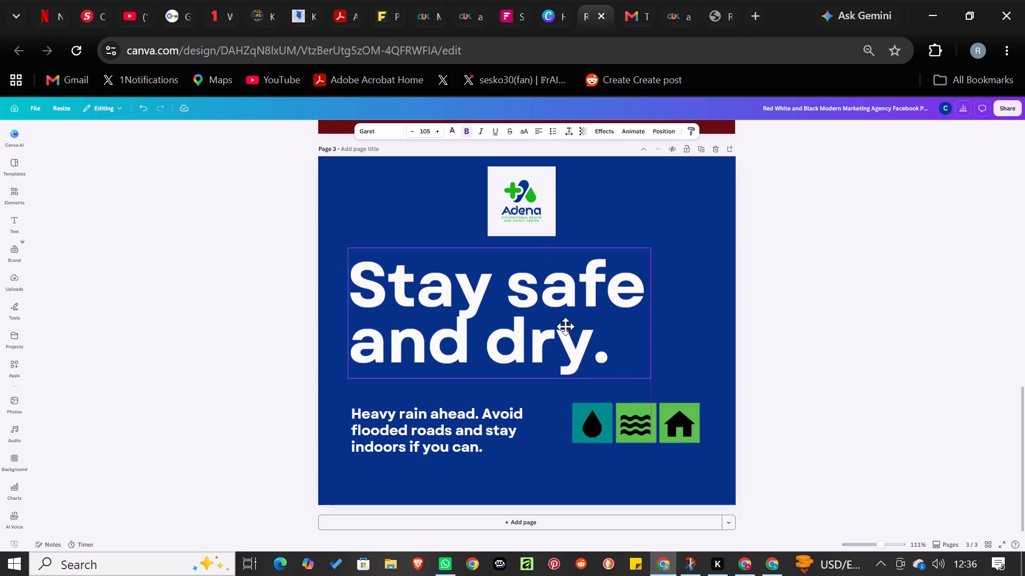
drag(565, 326, 564, 325)
Move the "Heavy rain ahead" paragraph up closer to the heading and line its text up with the heading's left edge.
drag(514, 420, 514, 418)
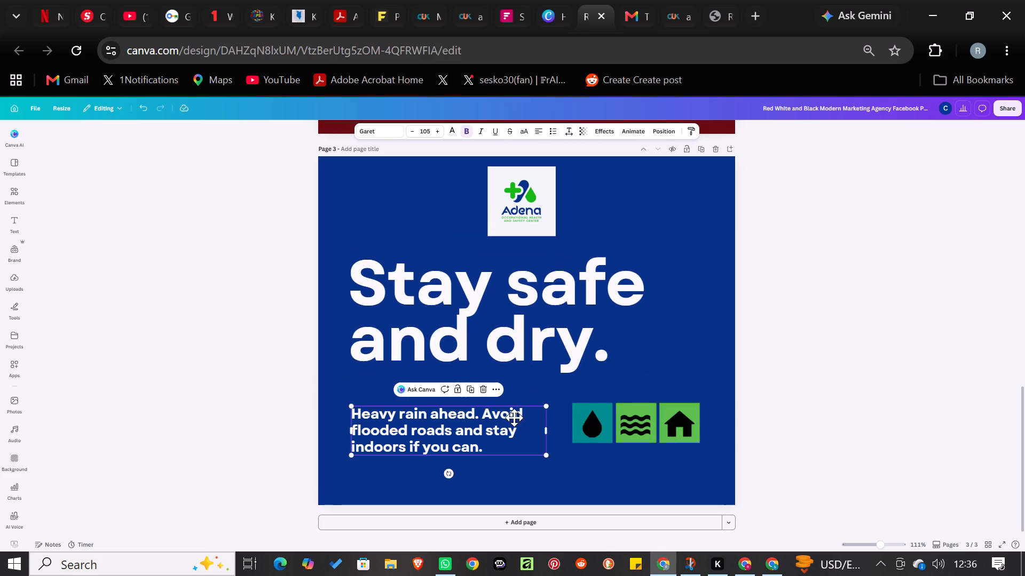
drag(514, 418, 512, 403)
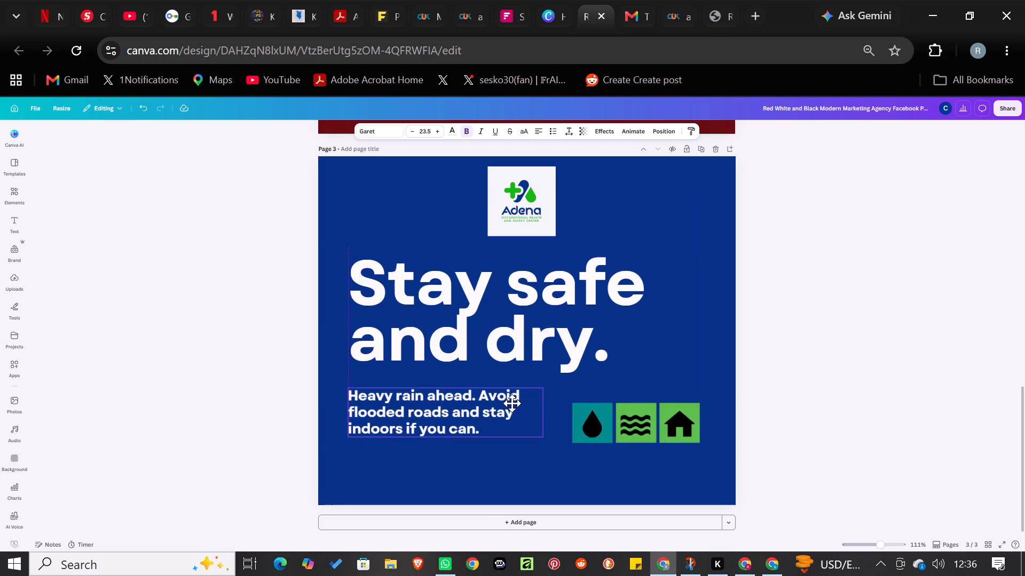
drag(512, 403, 512, 402)
click(820, 395)
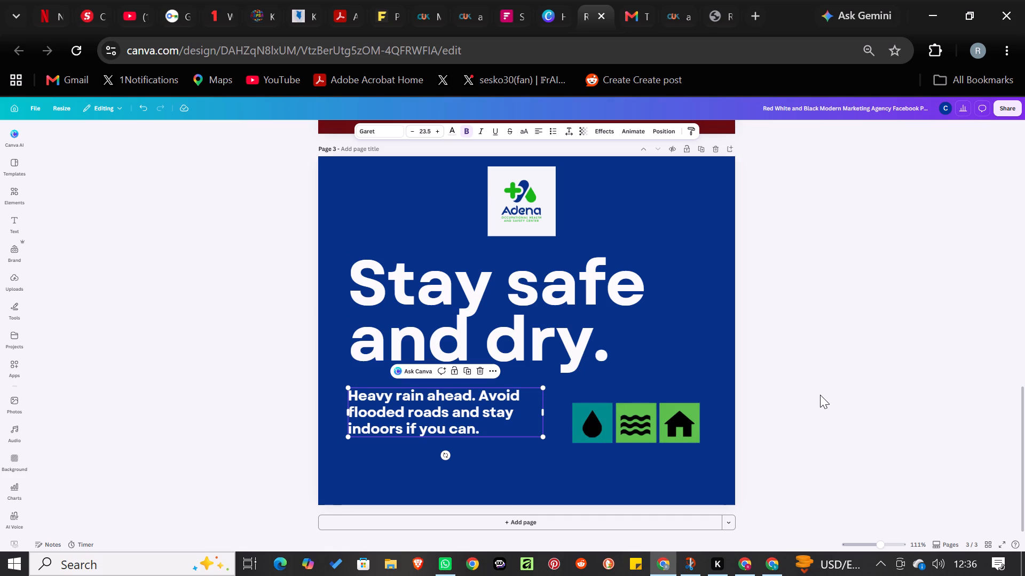
click(534, 411)
click(534, 411)
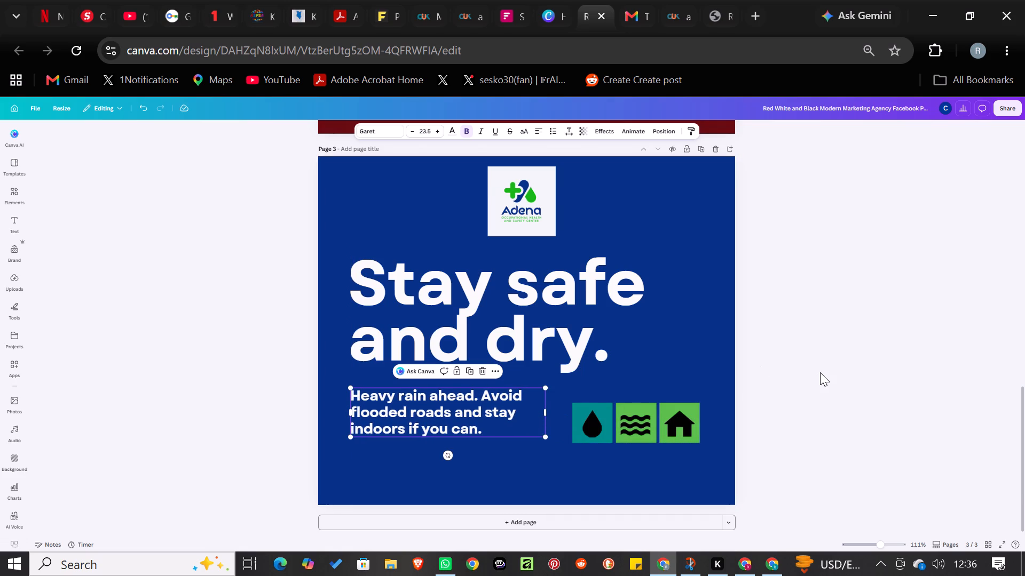
click(959, 371)
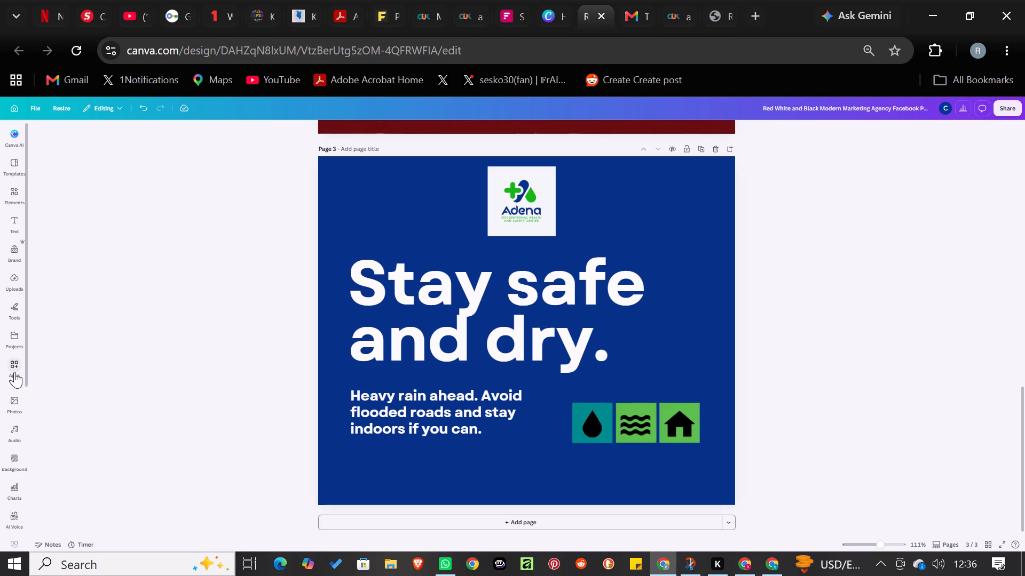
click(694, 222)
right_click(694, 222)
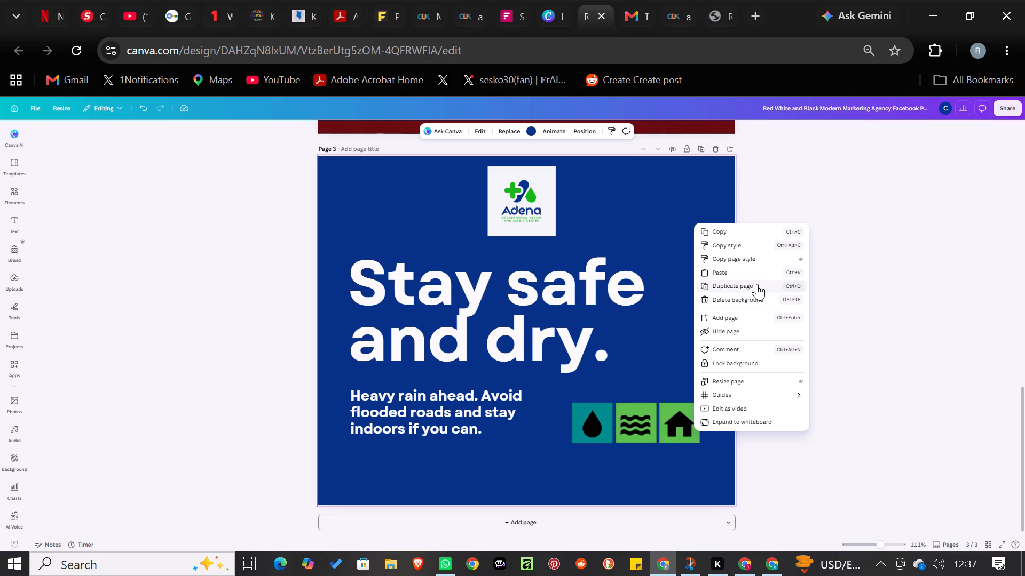
Open the design's sharing and export options.
click(1011, 109)
click(1011, 109)
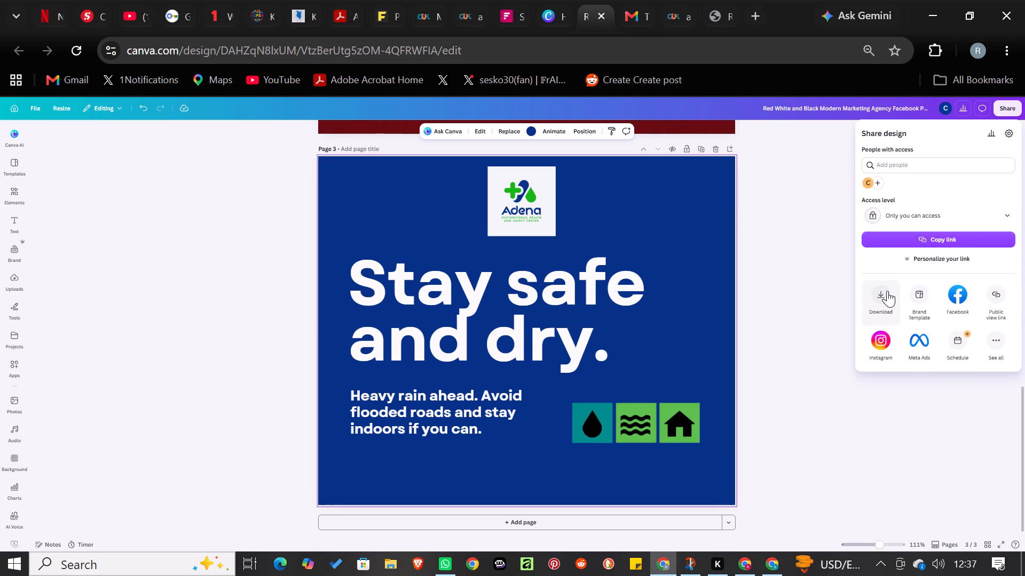
Download only the current page, page 3, of the design as a high-quality PNG.
click(887, 291)
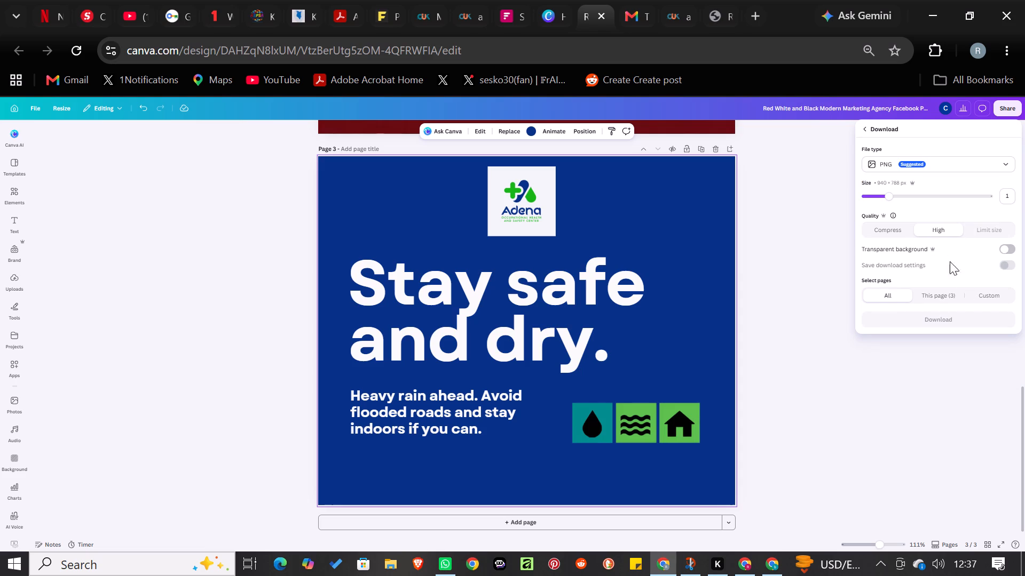
click(947, 292)
click(947, 319)
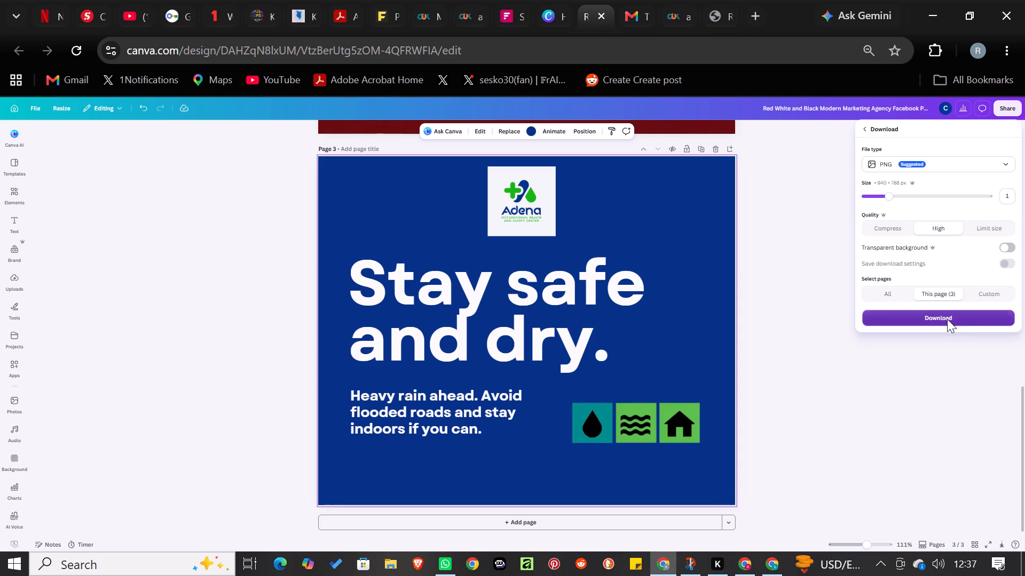
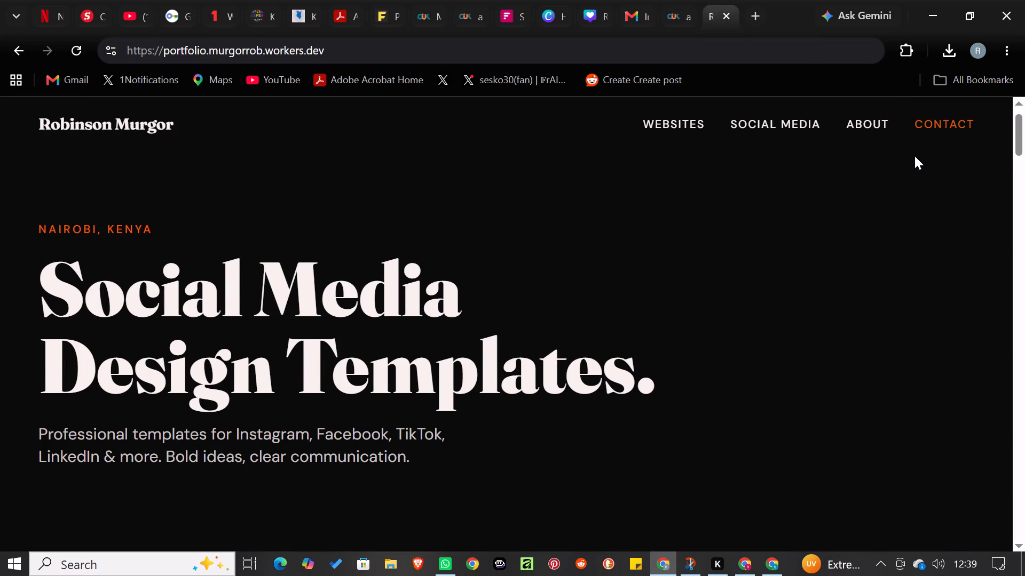
On the portfolio website, look through the website projects down to the Adena designs in the Social Media Templates section.
key(Down)
key(Down)
key(Down)
key(Down)
key(Down)
key(Down)
key(Down)
key(Down)
key(Down)
key(Down)
key(Down)
key(Down)
key(Down)
key(Down)
key(Down)
key(Down)
key(Down)
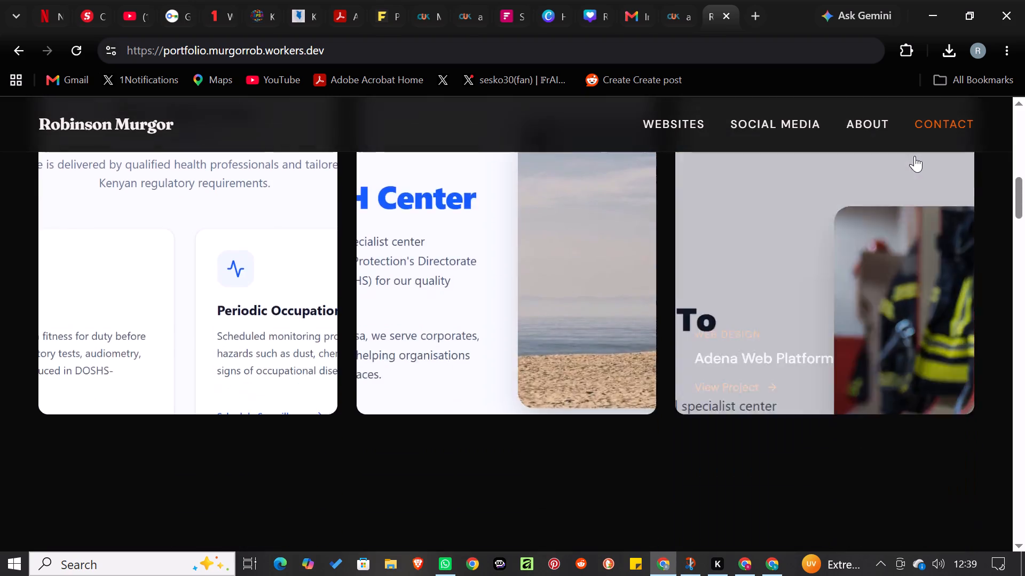
key(Down)
key(Down)
key(Down)
key(Down)
key(Down)
key(Down)
key(Down)
key(Down)
key(Down)
key(Down)
key(Down)
key(Down)
key(Down)
key(Down)
key(Down)
key(Down)
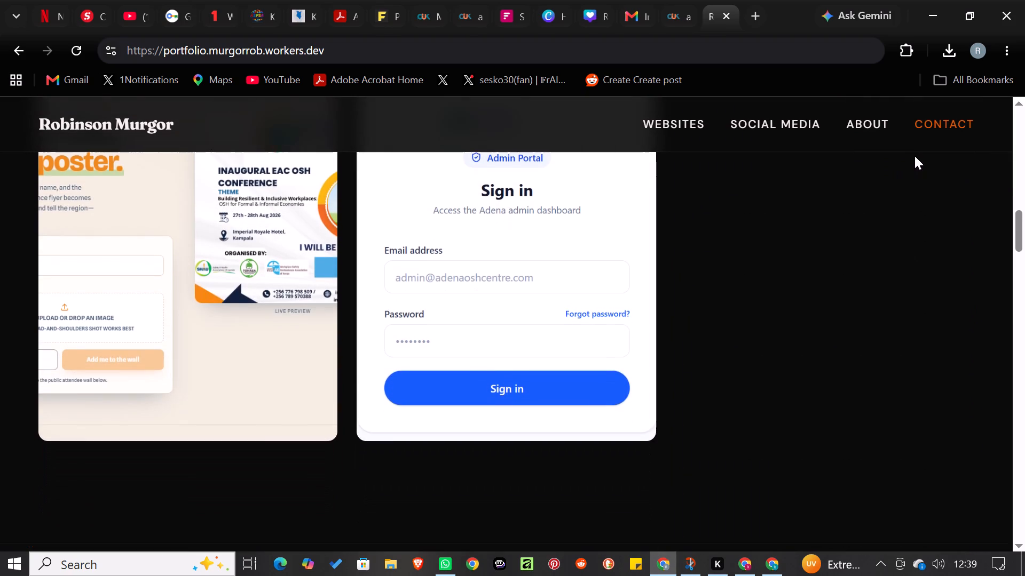
key(Down)
key(Down)
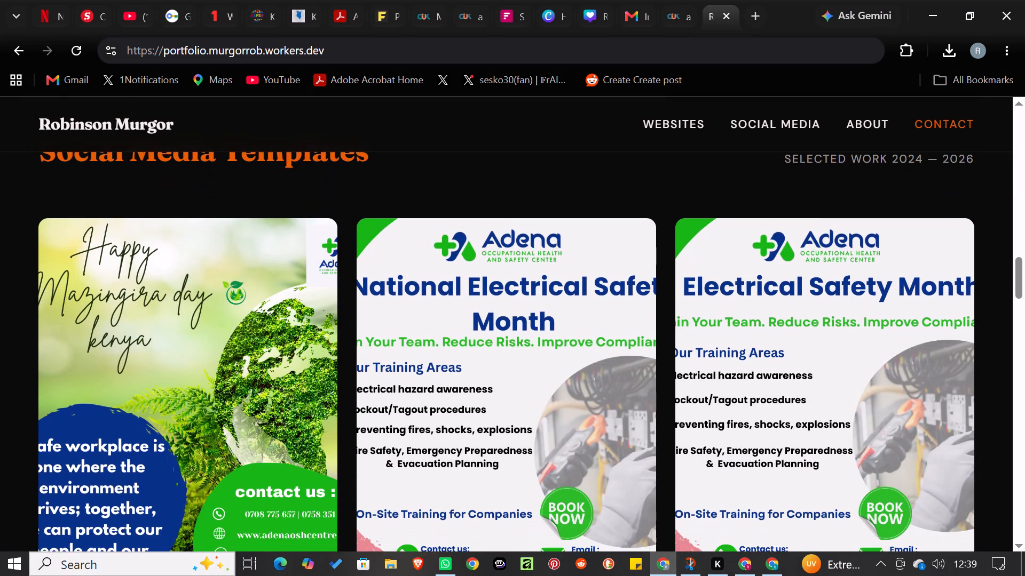
key(Down)
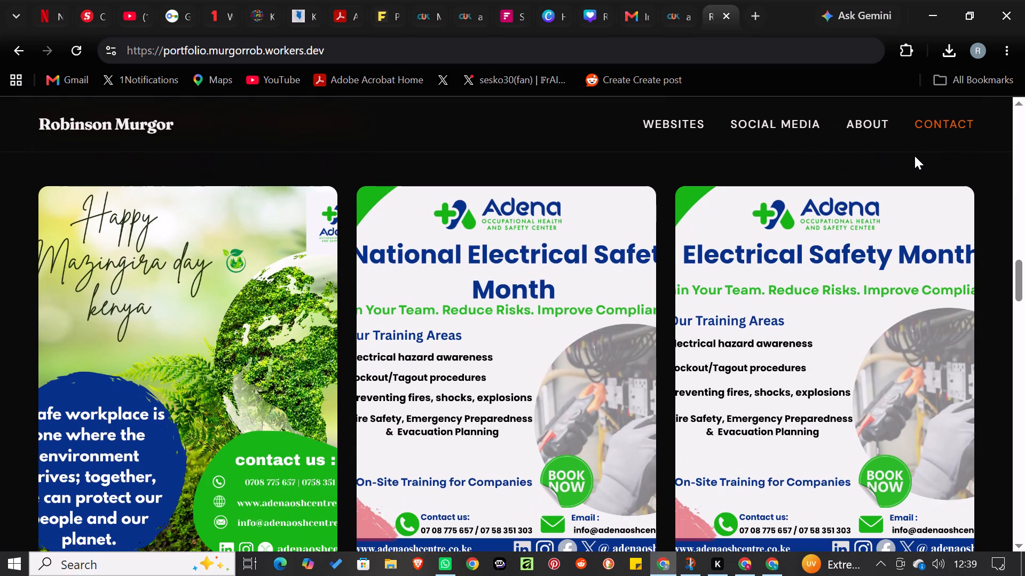
key(Left)
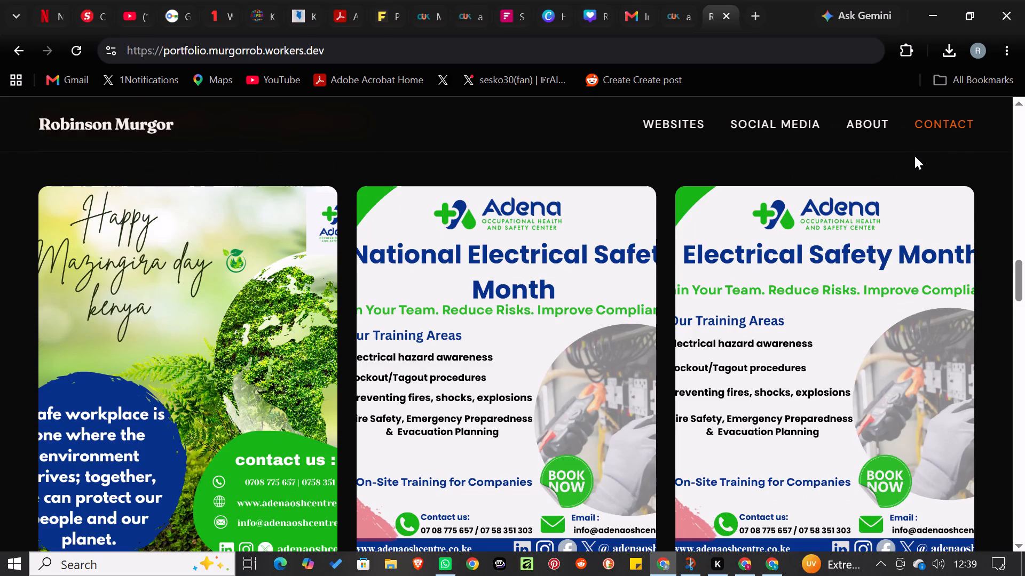
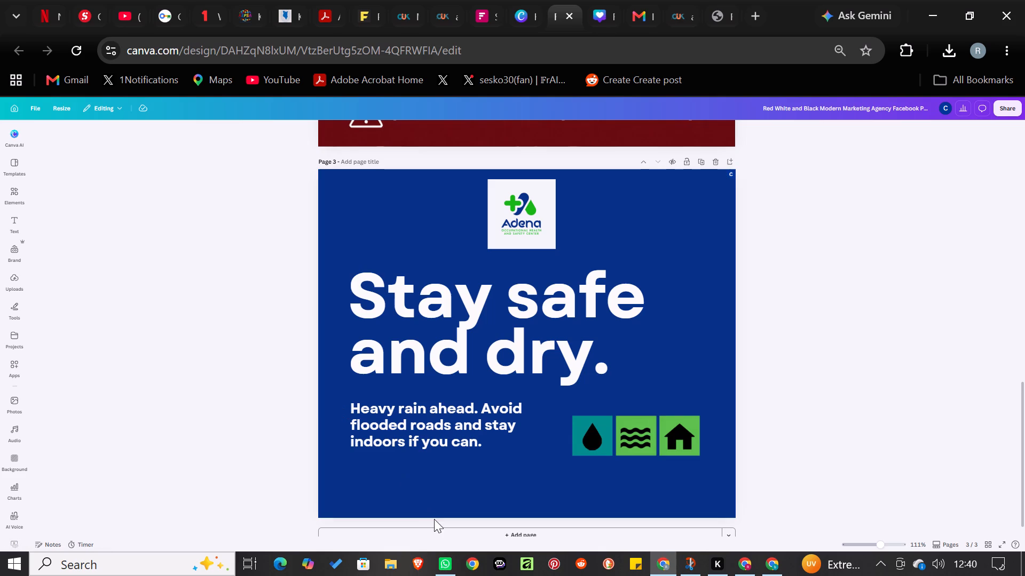
Add a new page after page 3 of the design.
click(426, 534)
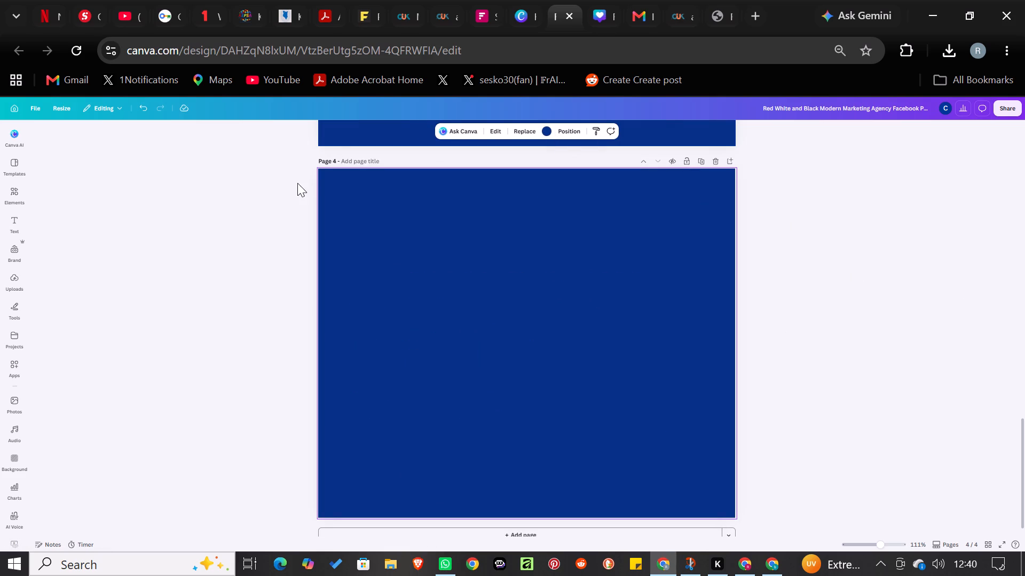
Search the Canva apps for "profile" and open the ProfilePhoto app.
click(11, 364)
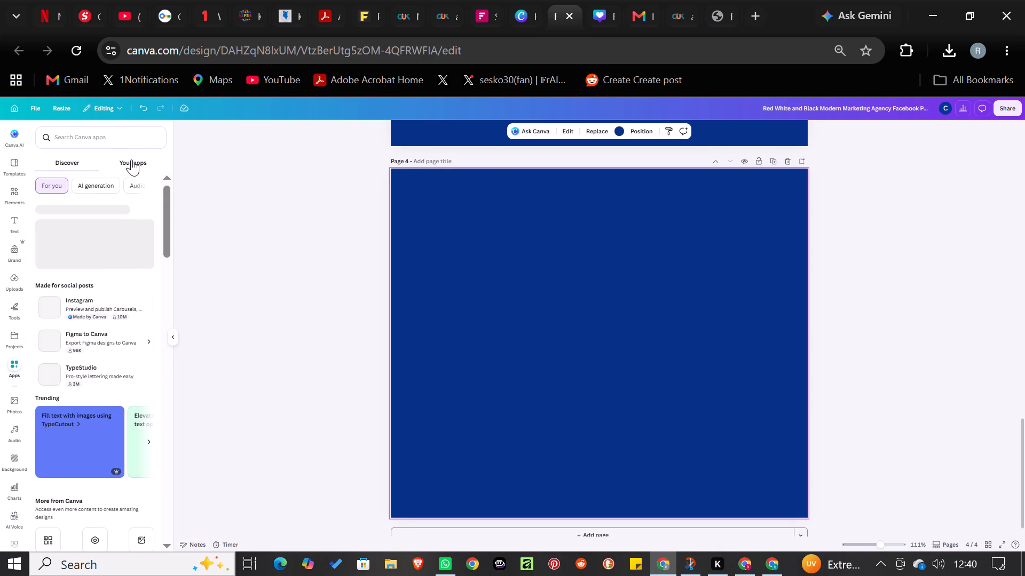
click(110, 134)
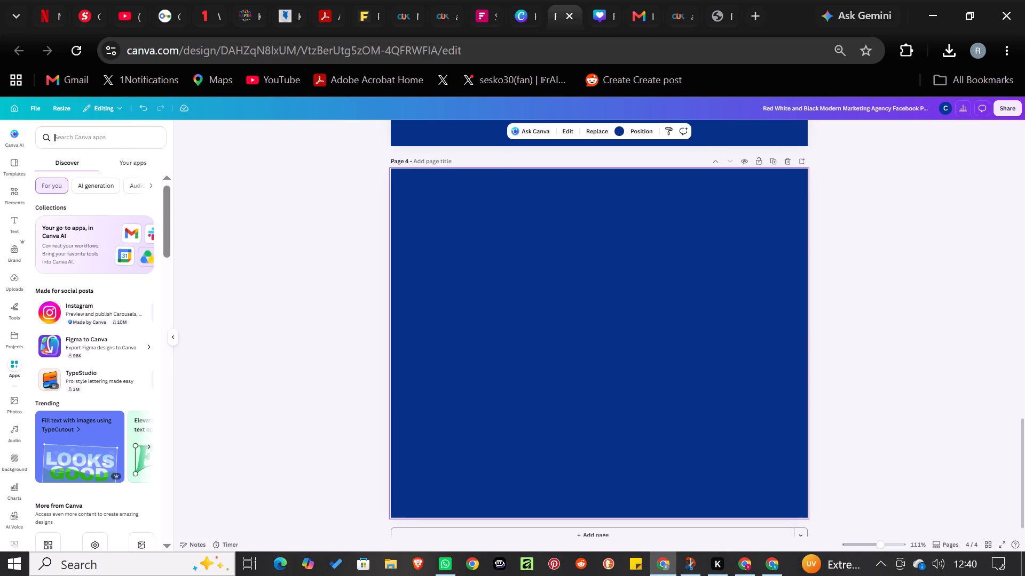
text(profile)
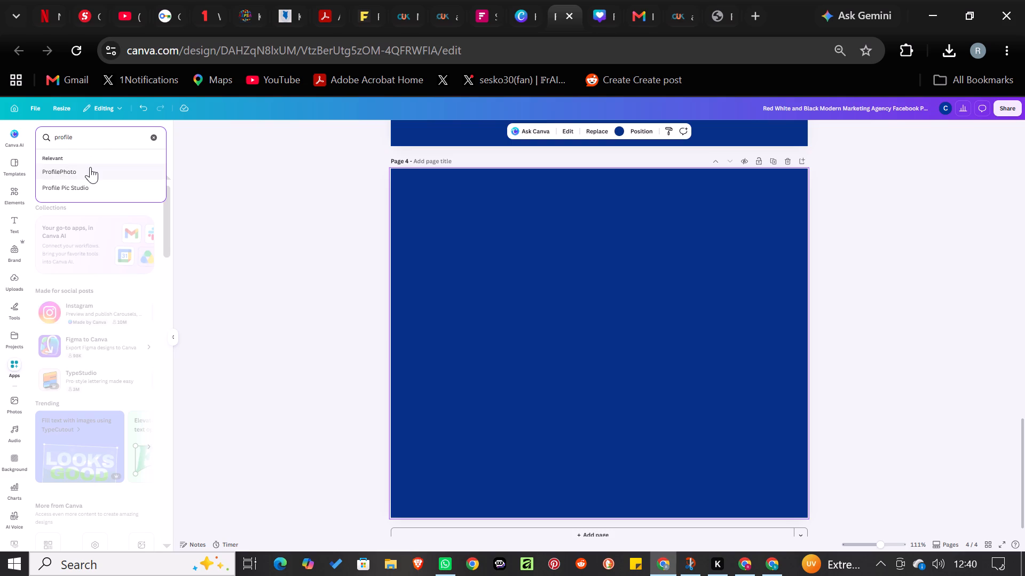
click(90, 167)
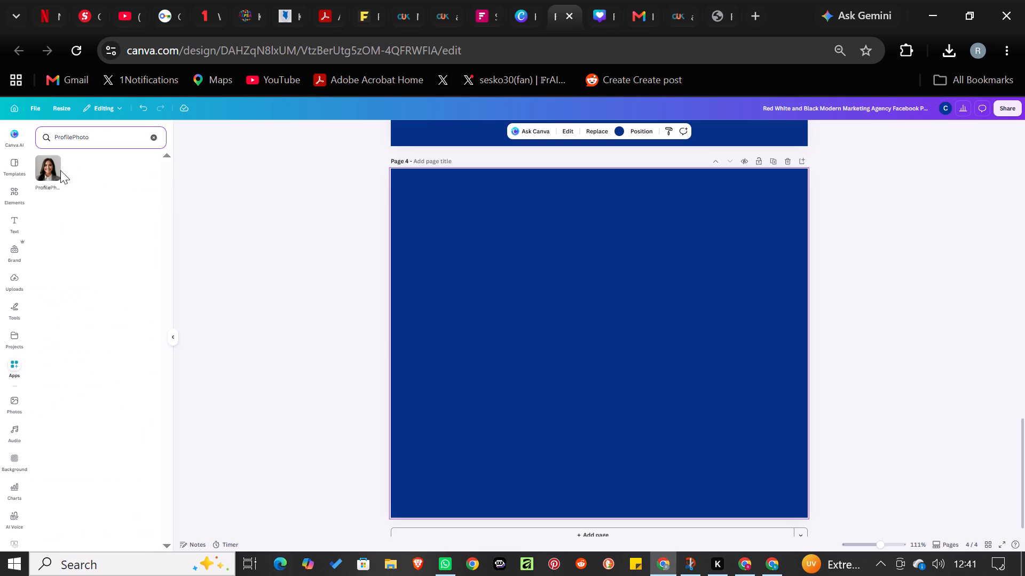
click(51, 170)
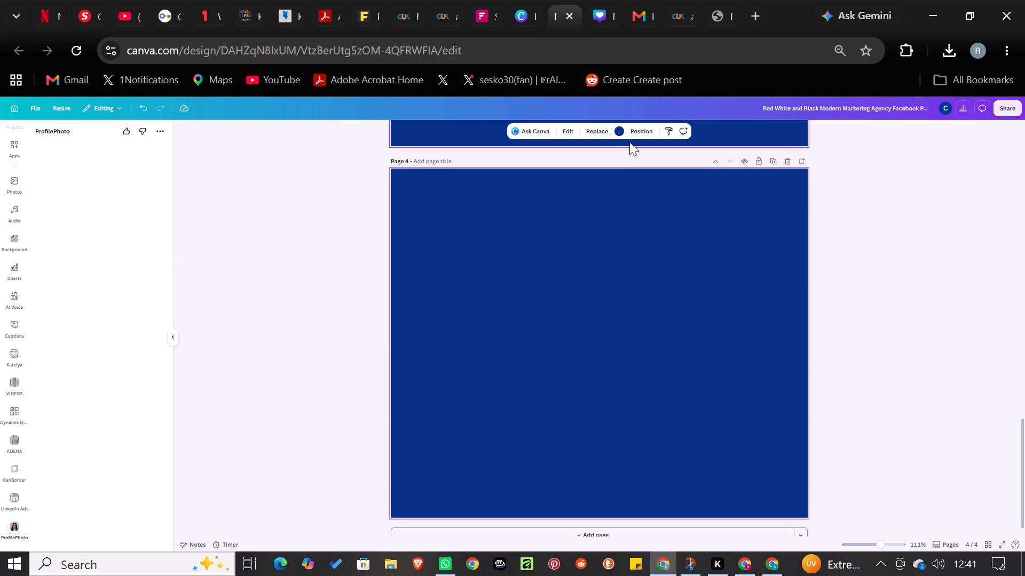
Change the background colour of page 4 to white.
click(620, 129)
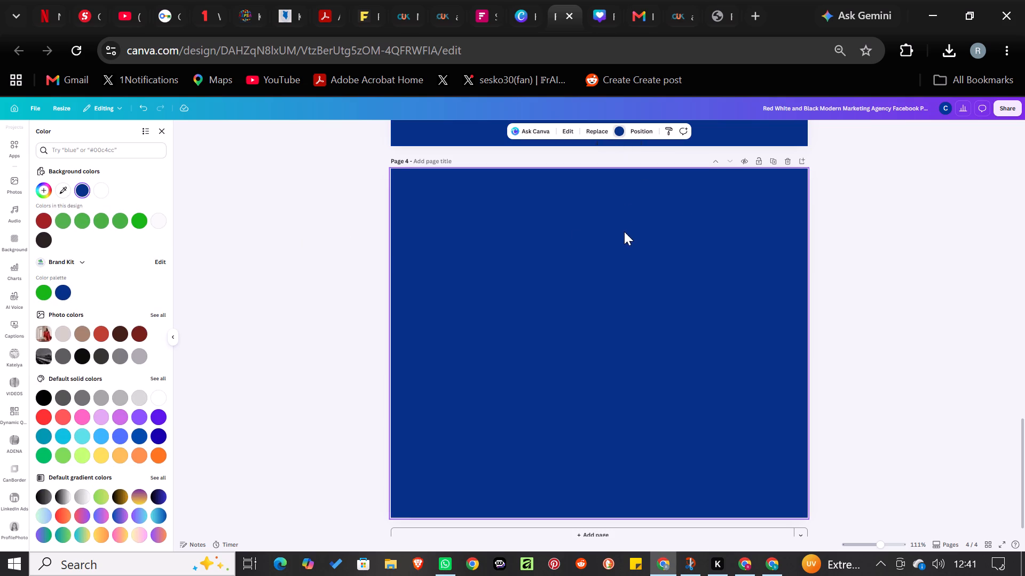
click(101, 189)
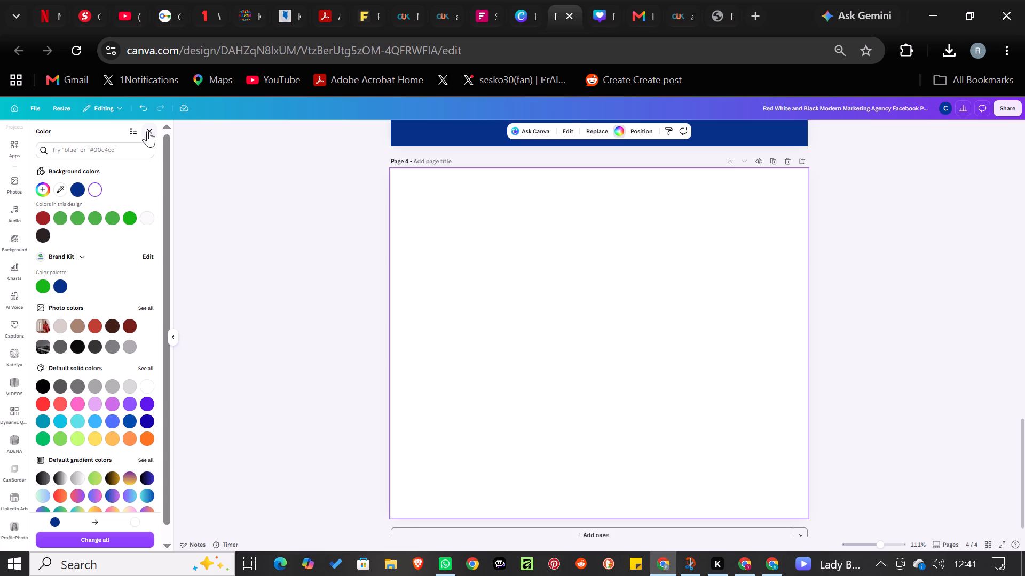
click(147, 131)
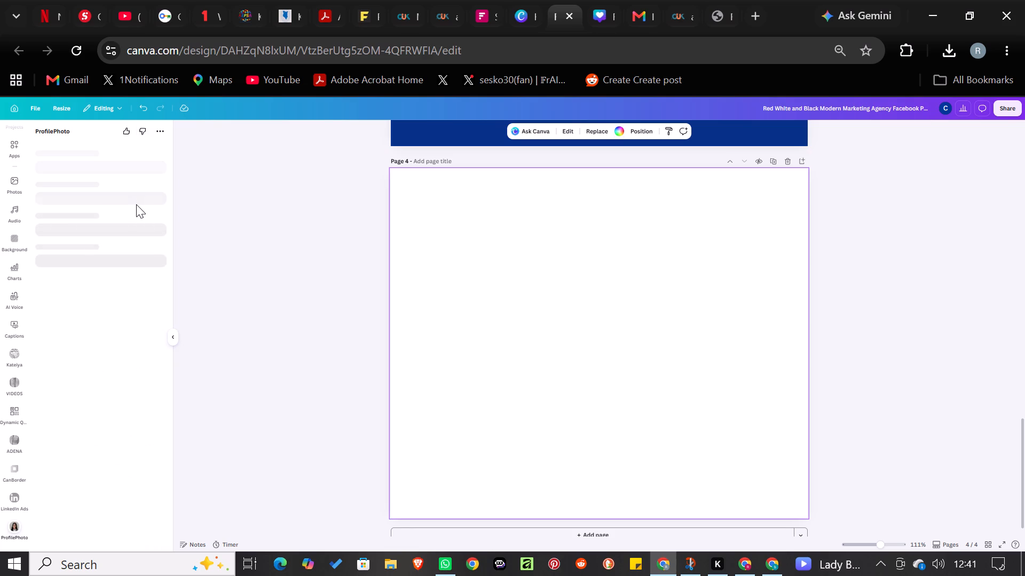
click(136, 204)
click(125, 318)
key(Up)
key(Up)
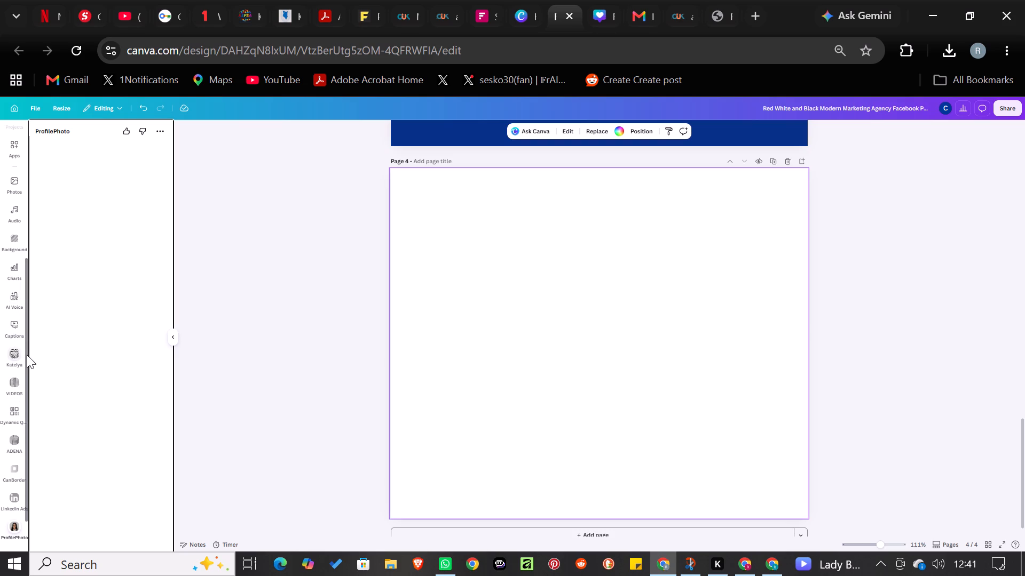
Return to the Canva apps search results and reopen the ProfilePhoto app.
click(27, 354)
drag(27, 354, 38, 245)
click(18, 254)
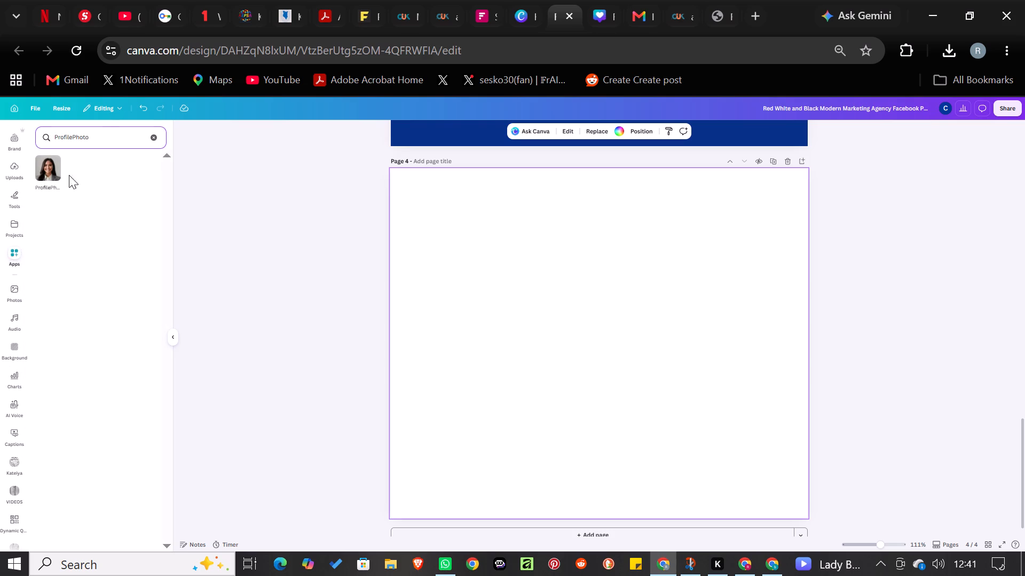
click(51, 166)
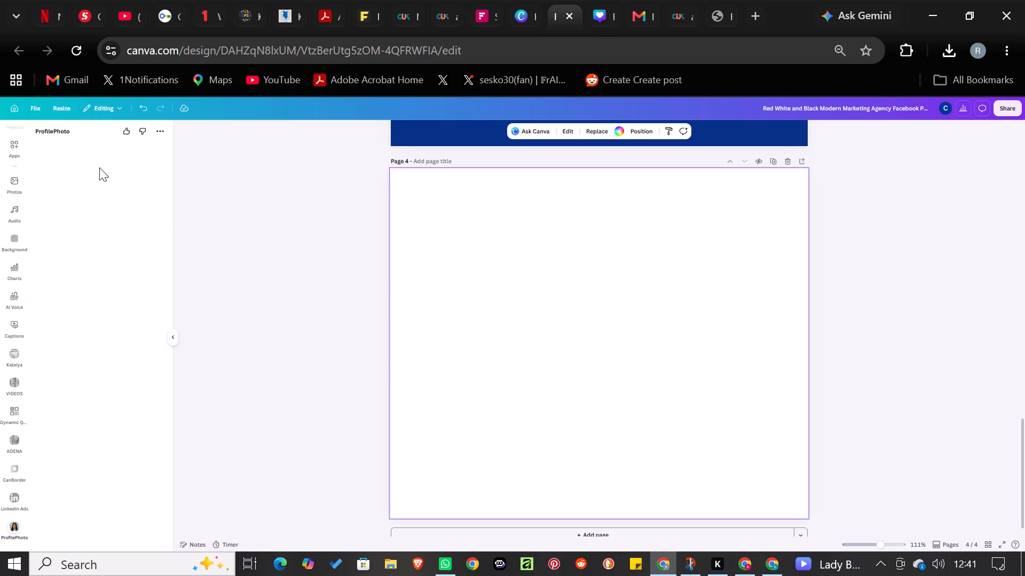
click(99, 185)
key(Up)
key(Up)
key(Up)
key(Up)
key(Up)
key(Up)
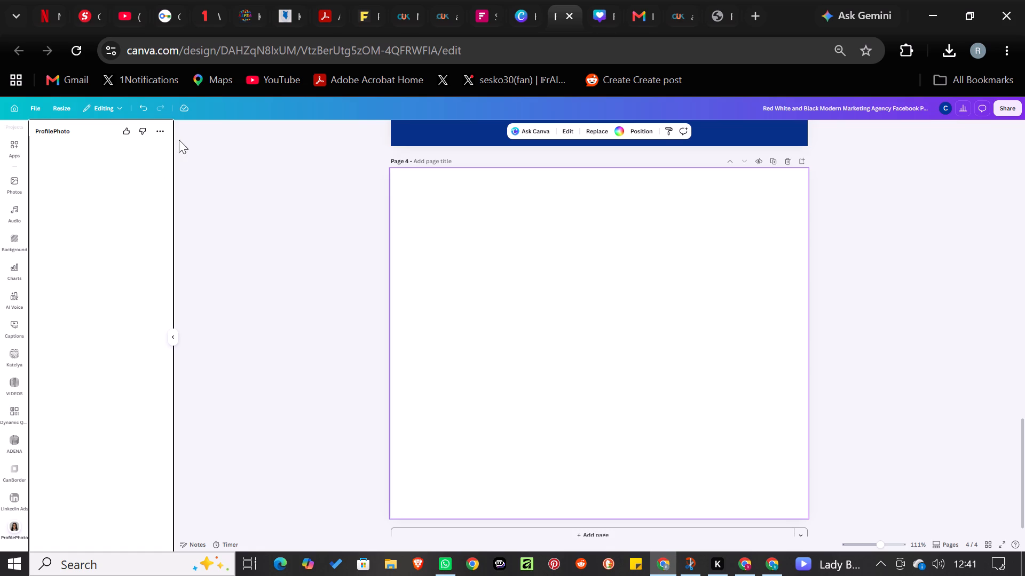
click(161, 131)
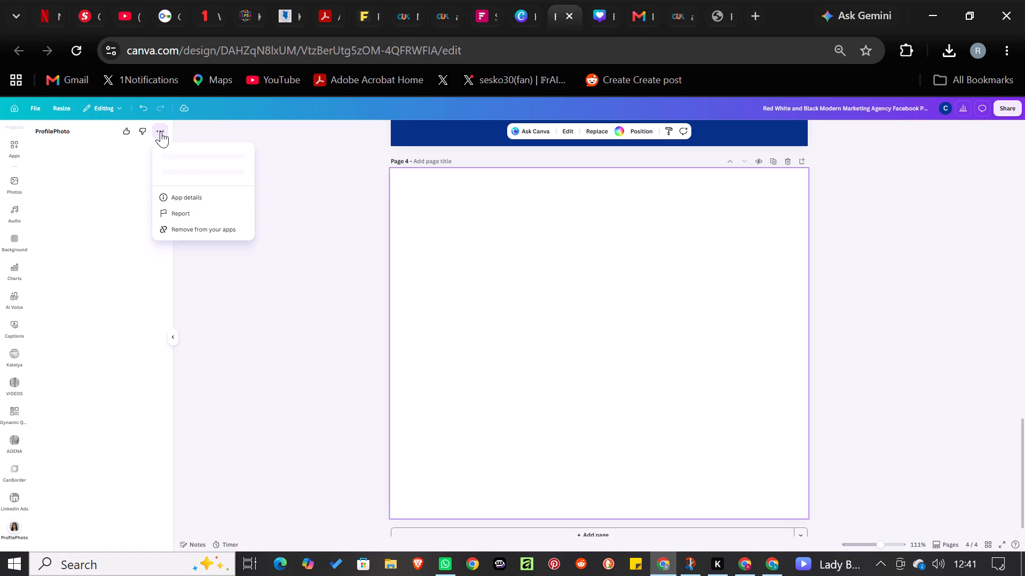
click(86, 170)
Leave the design and go to the Canva home page.
click(5, 105)
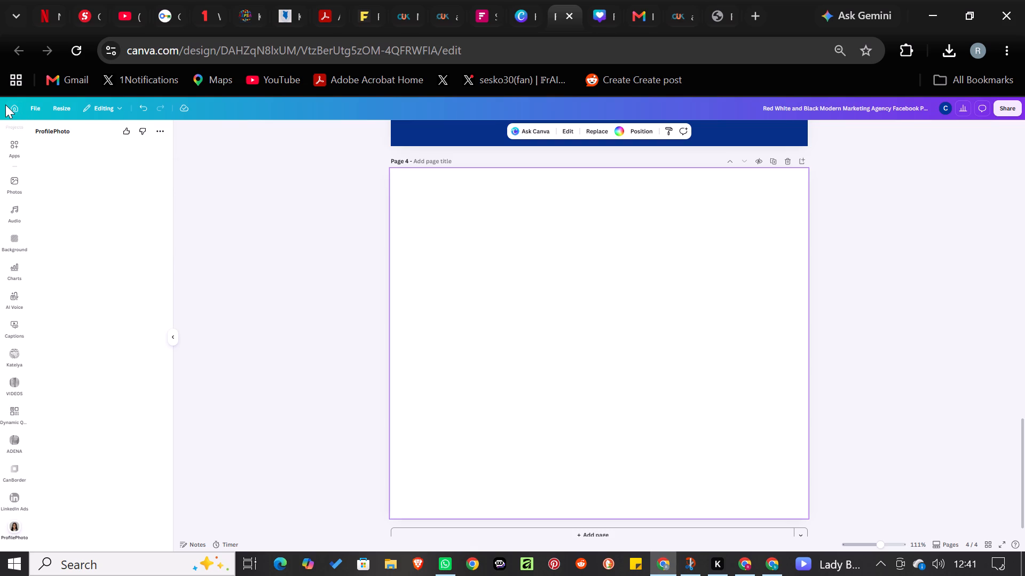
click(14, 107)
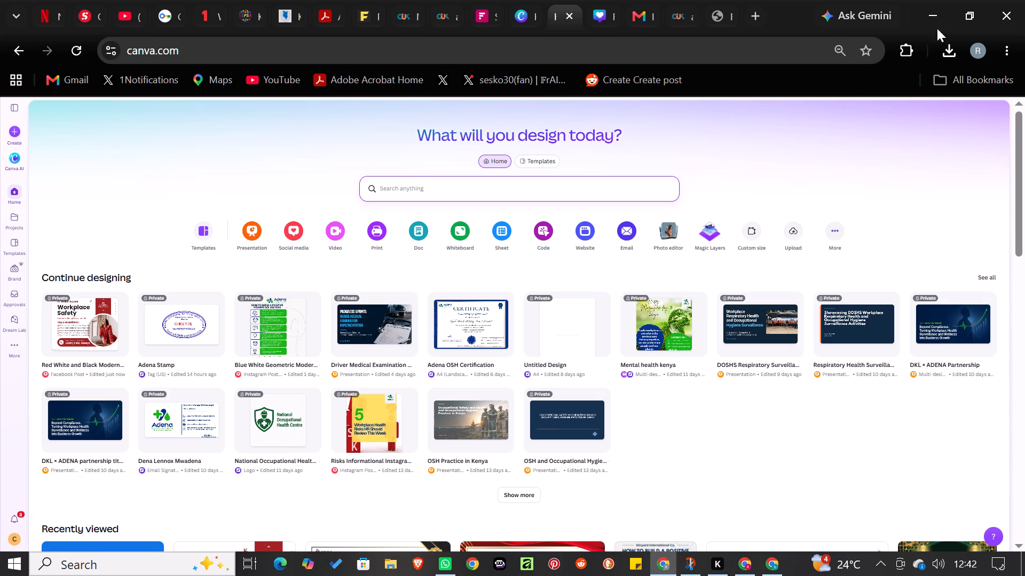
Switch to the other Chrome profile's window, where the LinkedIn optimization pages are open.
click(982, 53)
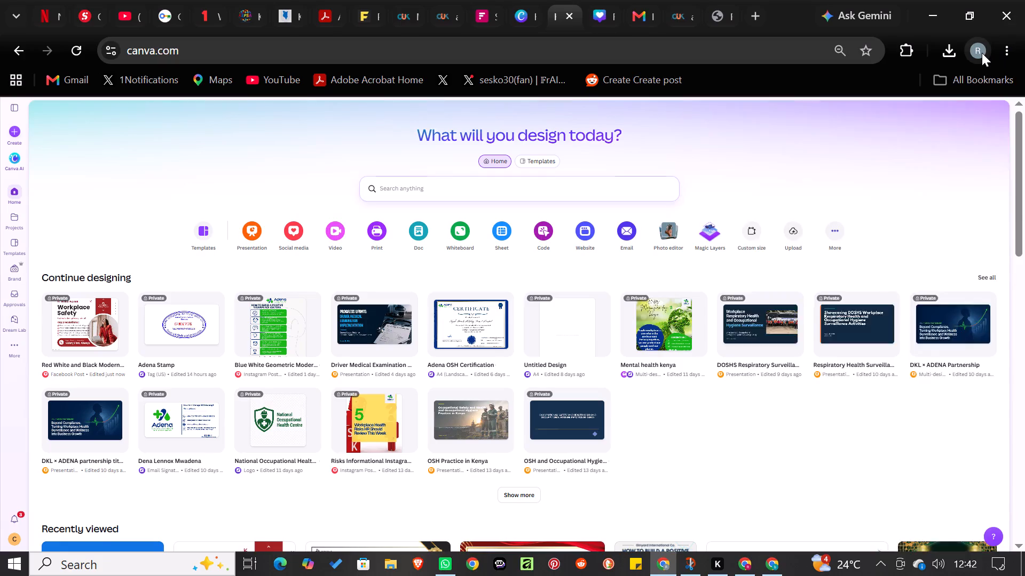
click(982, 53)
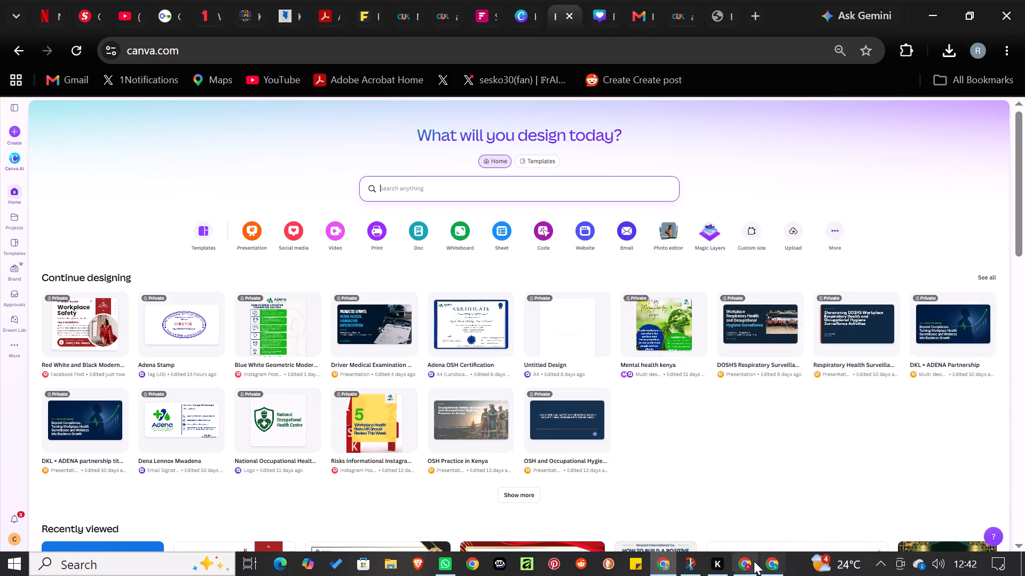
click(753, 562)
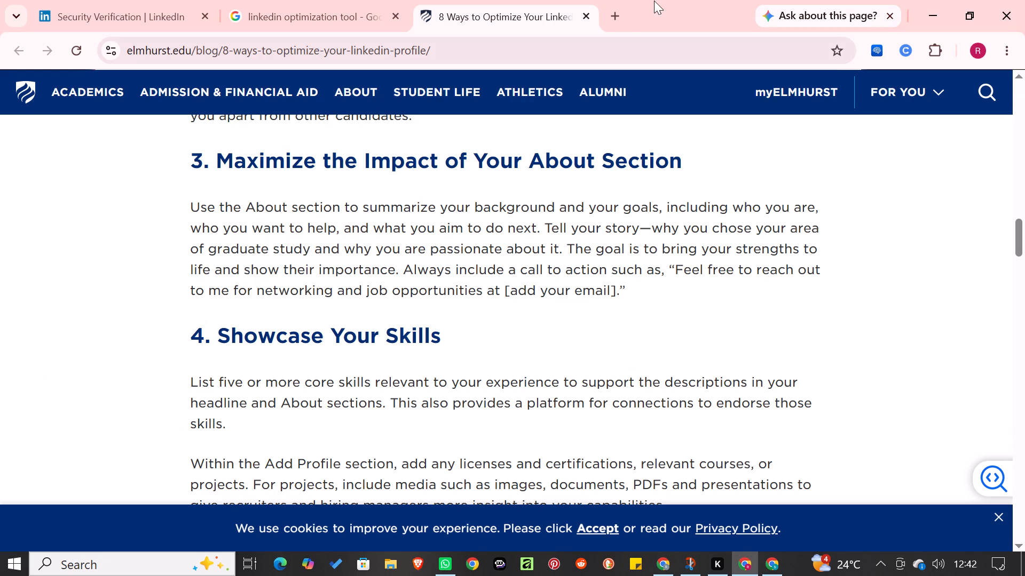
Search Google for "canva" in a new tab and open the "Canva: Visual Suite for Everyone" result.
click(616, 17)
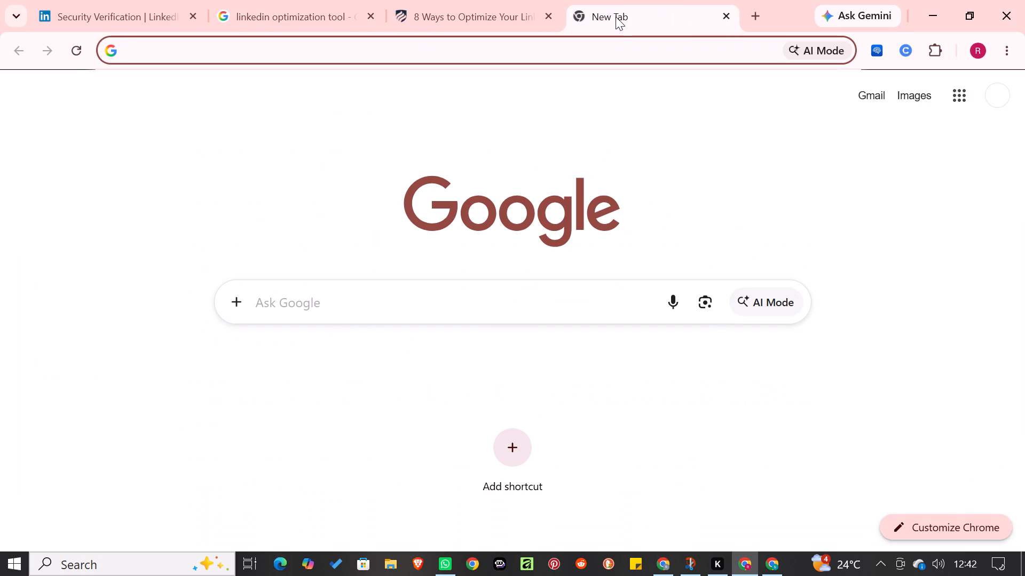
text(ca)
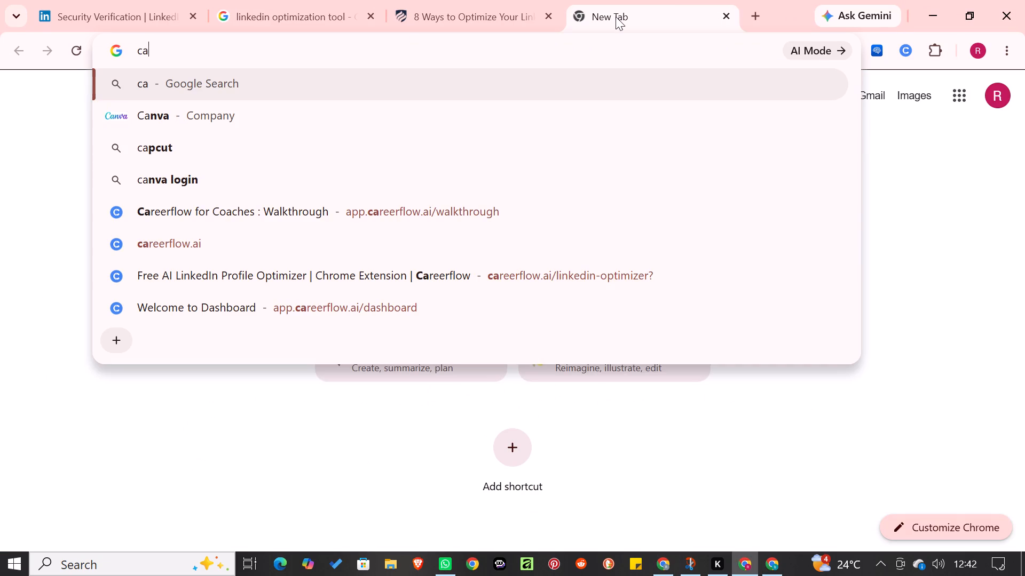
key(n)
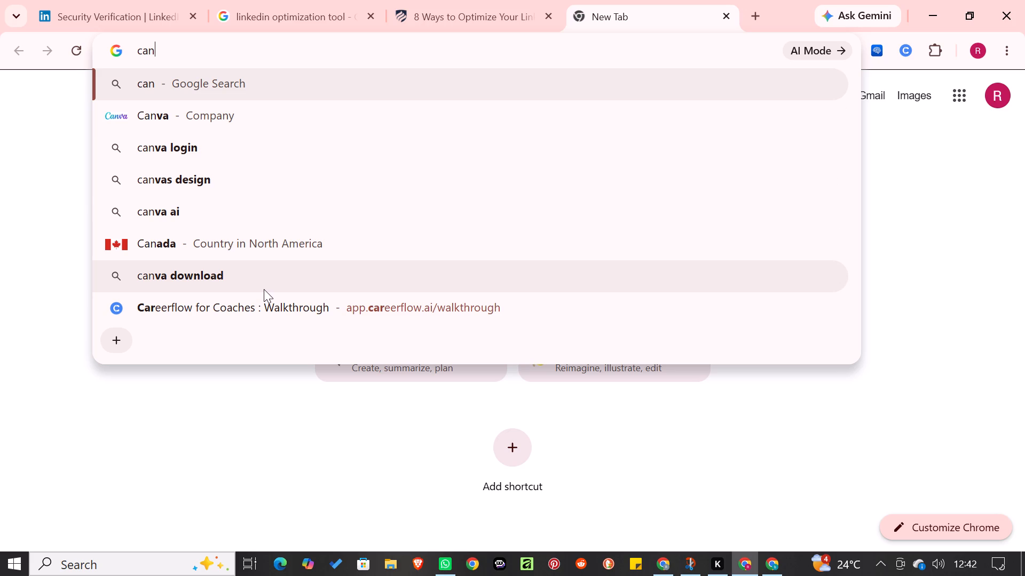
key(v)
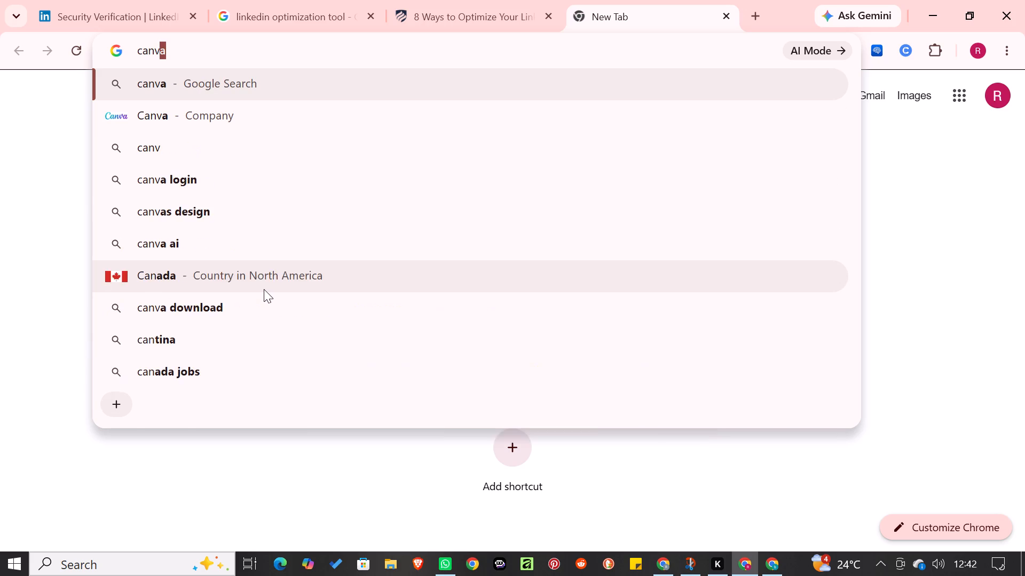
key(a)
key(Return)
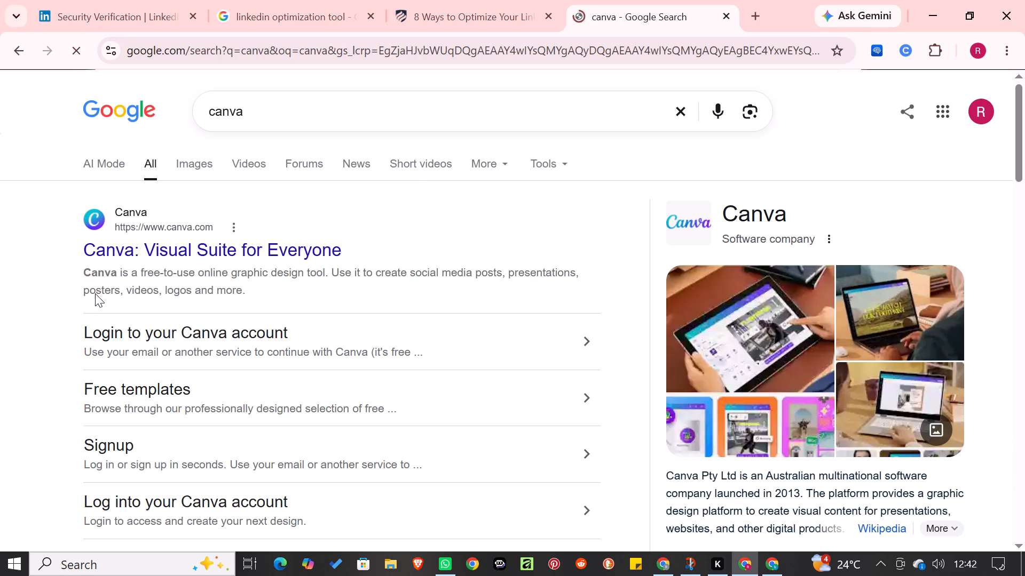
click(145, 249)
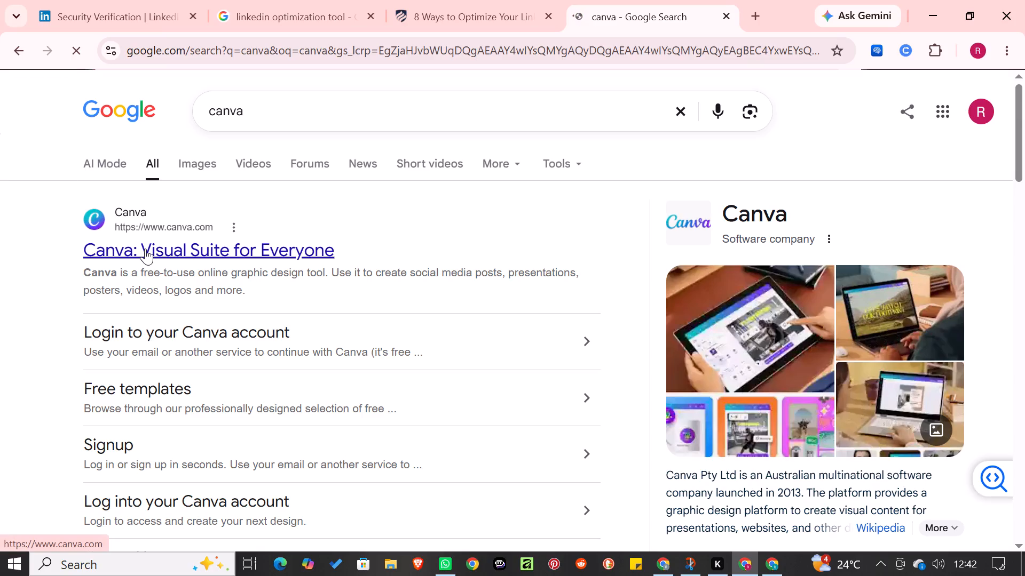
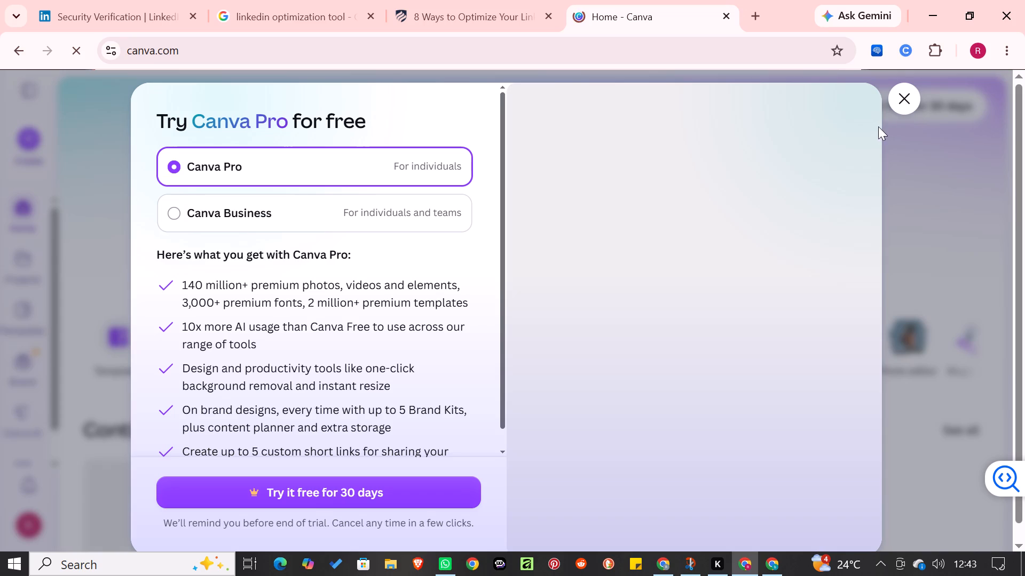
Dismiss the Canva Pro free trial offer.
click(909, 93)
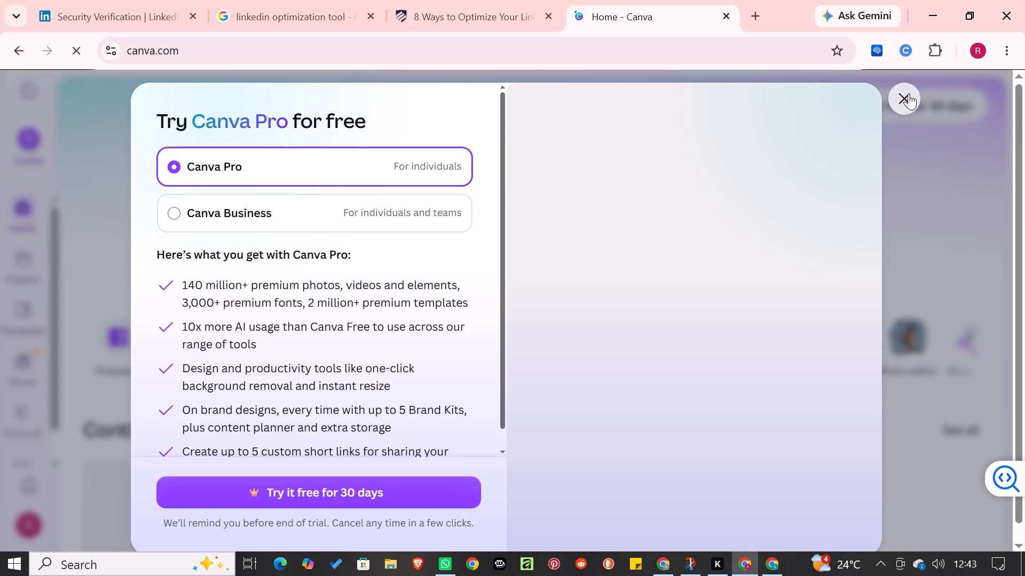
Look through the Canva home page, from the recent designs to the suggested templates and template categories.
key(Down)
key(Down)
key(Down)
key(Down)
key(Down)
key(Down)
key(Down)
key(Down)
key(Down)
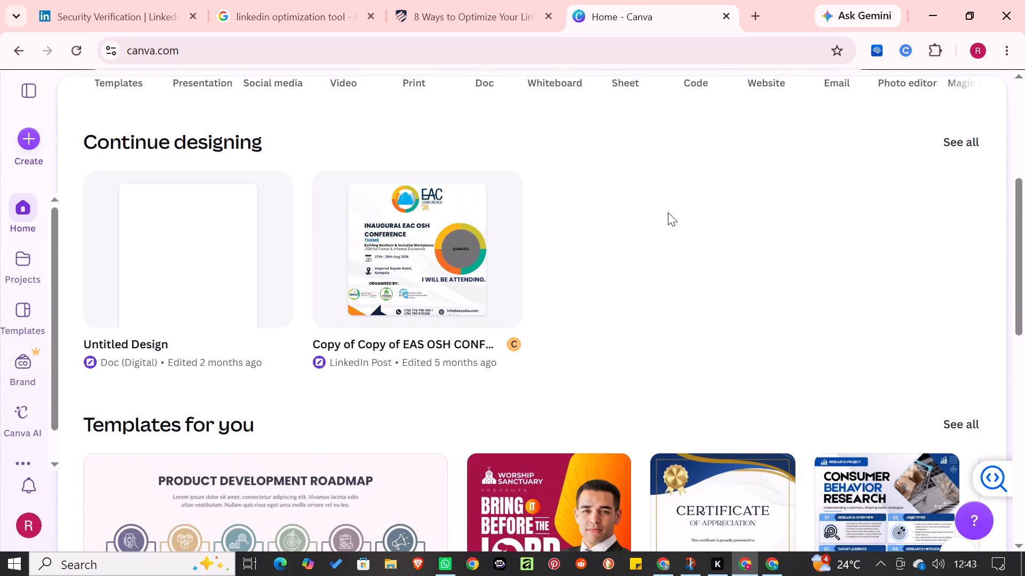
key(Down)
key(Down)
key(Down)
key(Down)
key(Down)
key(Down)
key(Down)
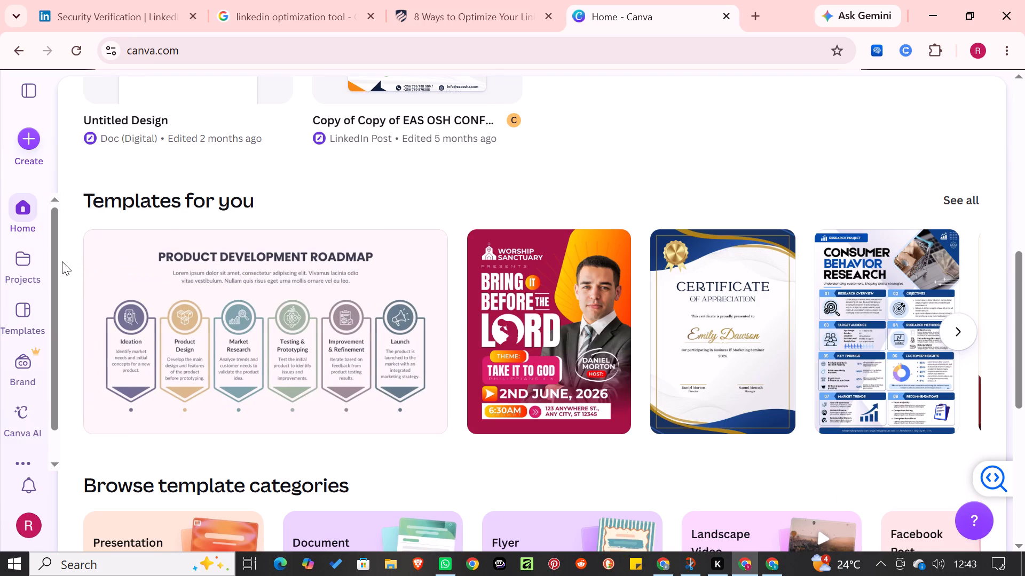
key(Down)
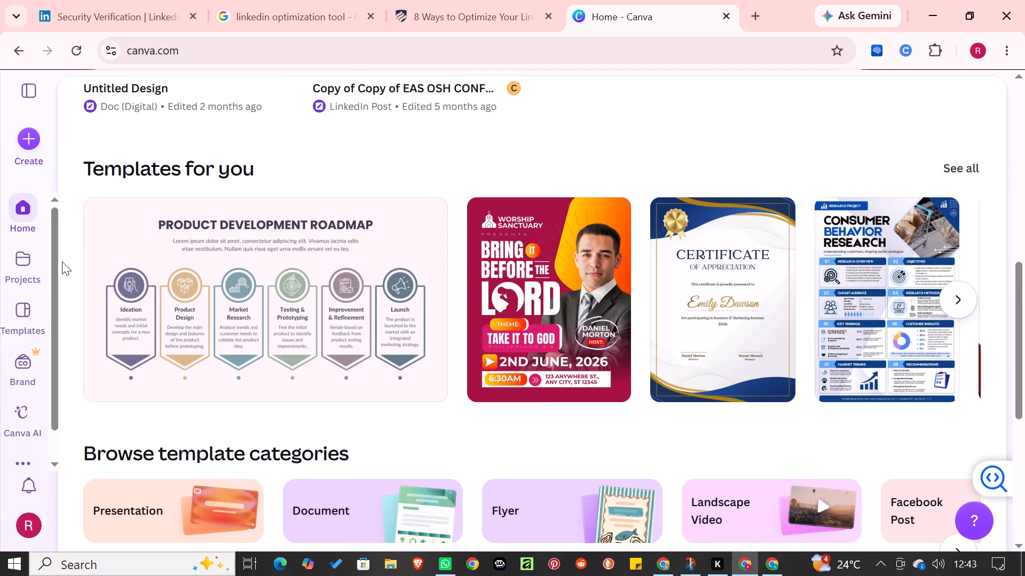
key(Down)
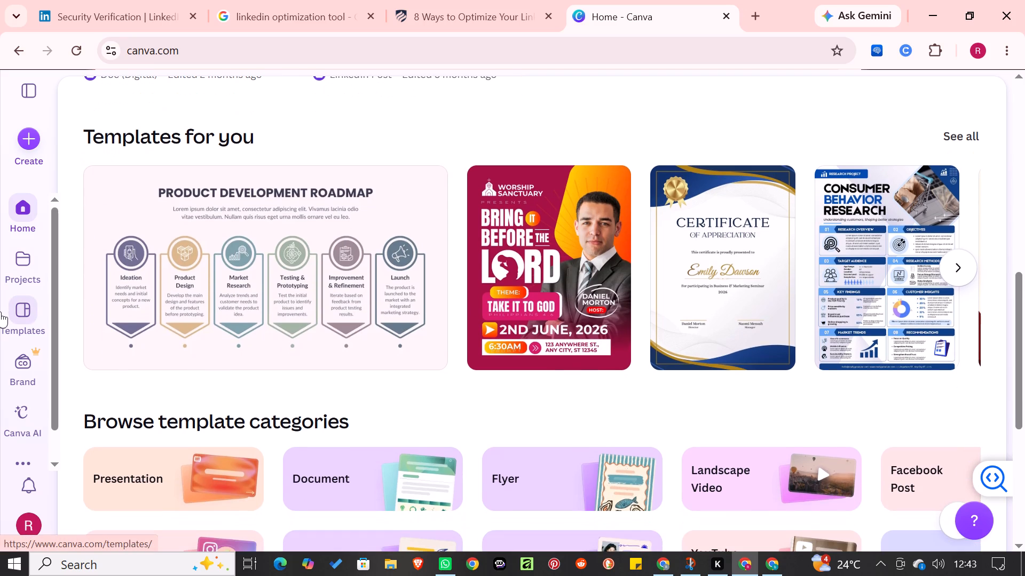
key(Down)
key(Down)
key(Down)
key(Down)
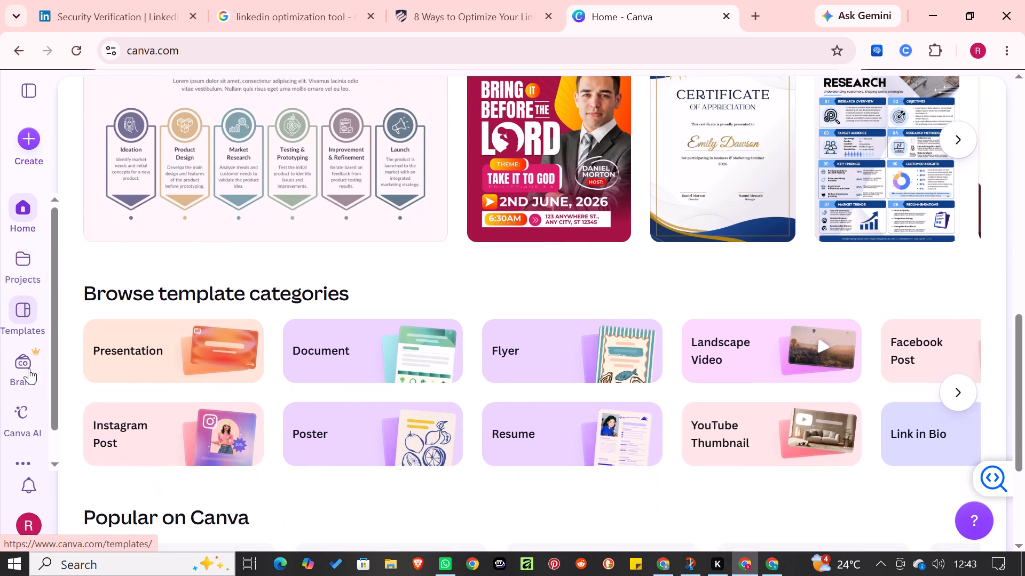
Go to Canva's Apps page for connecting design and productivity tools.
click(52, 442)
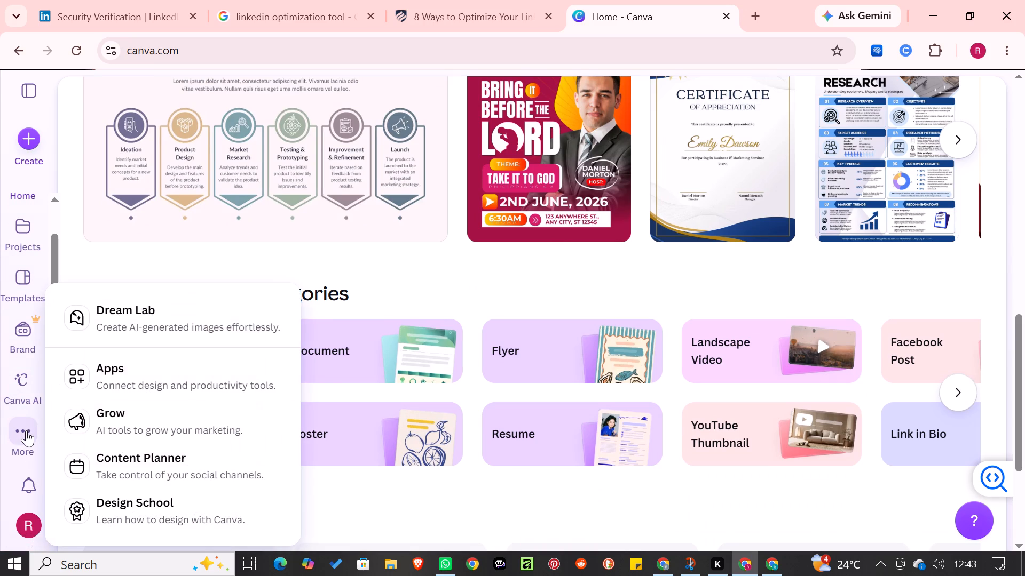
click(133, 378)
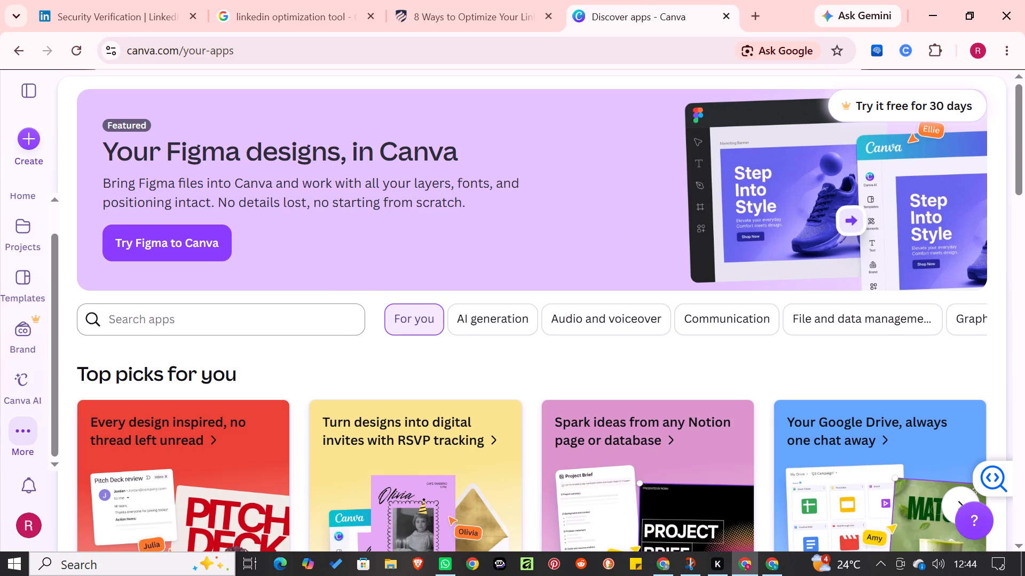
Search the apps for "profile" and choose the Profile Pic Studio suggestion.
click(290, 319)
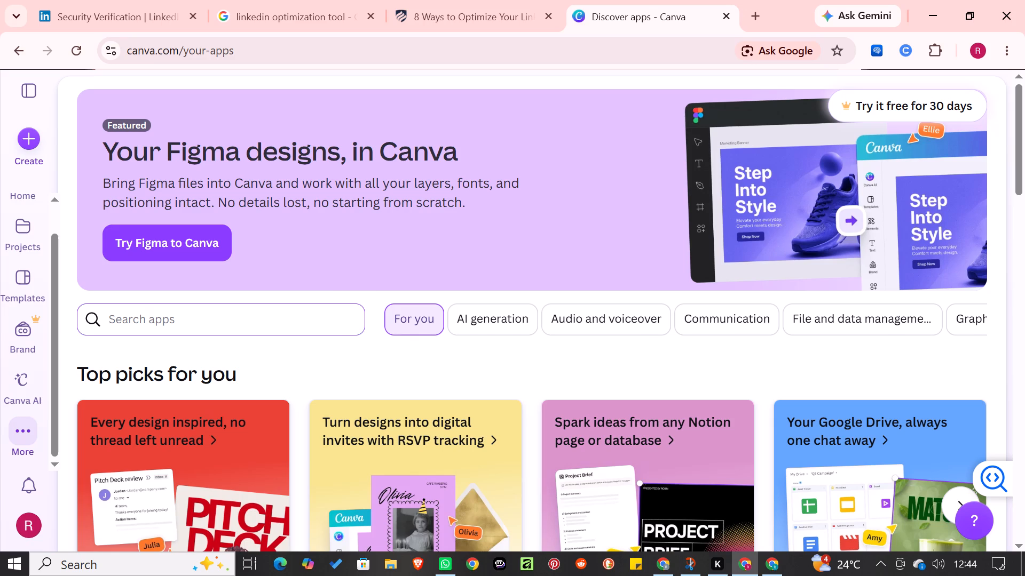
key(p)
text(rofile)
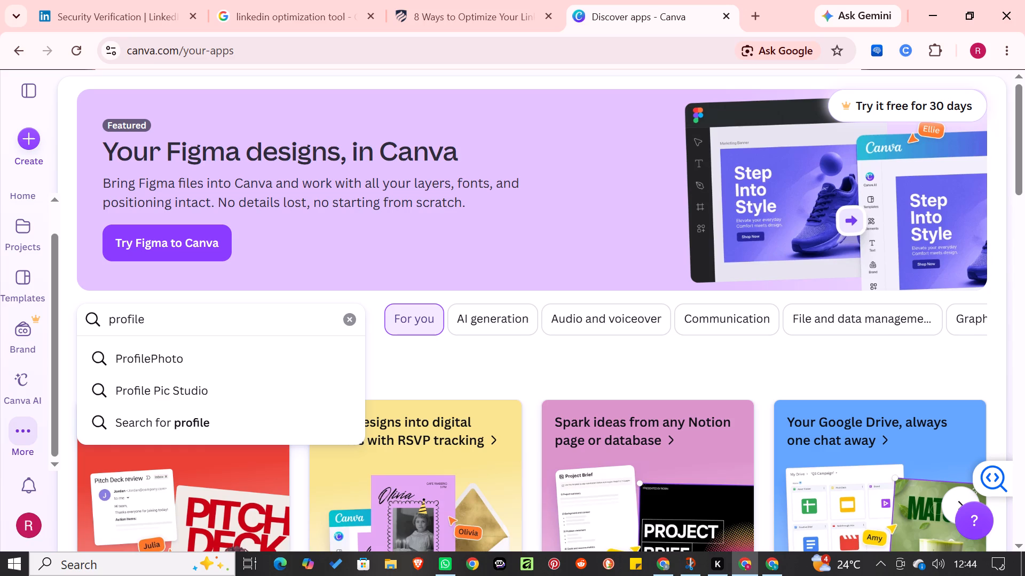
click(233, 380)
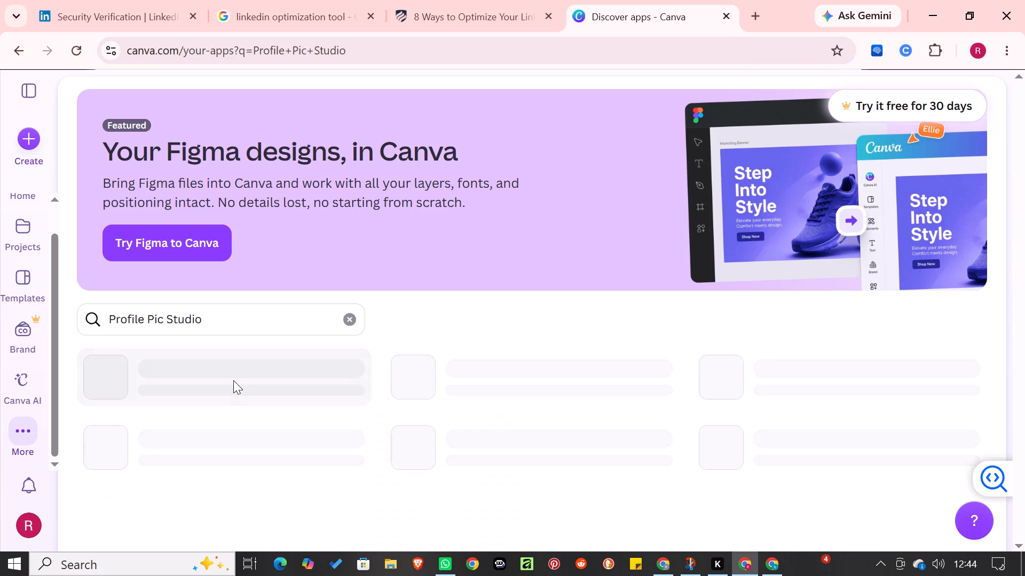